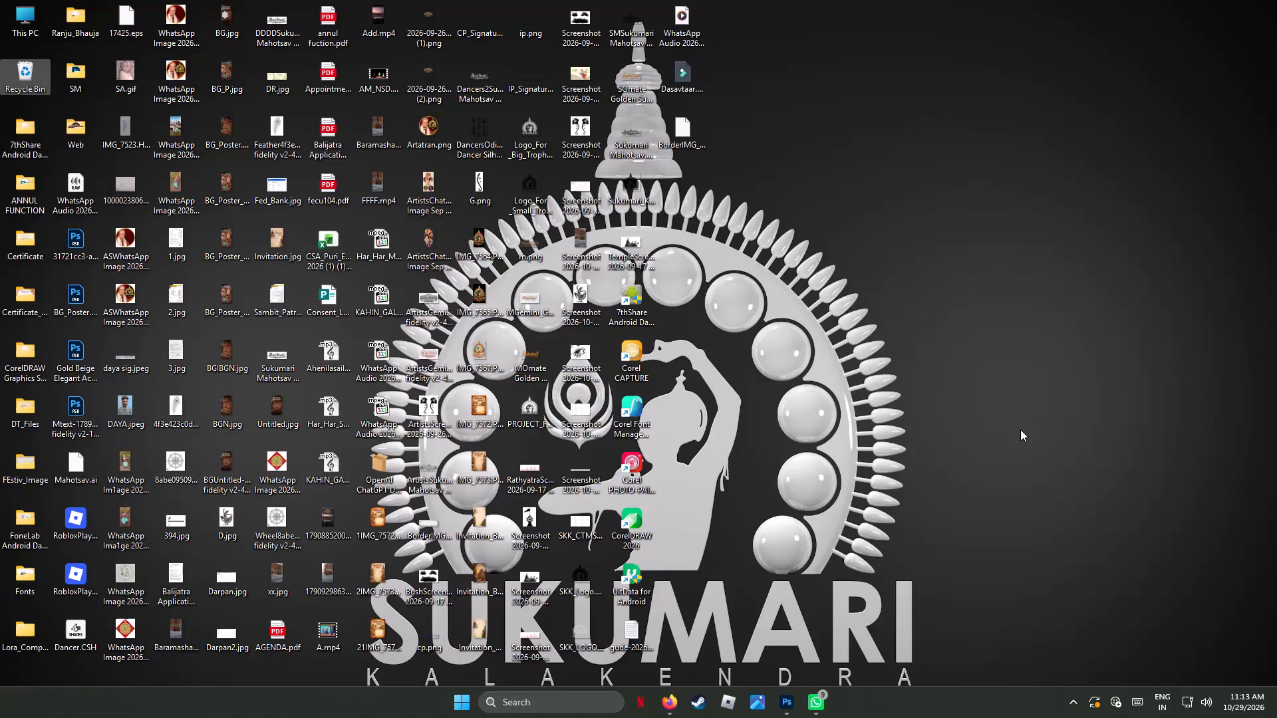
Open Disk-1 (F:) from This PC, look through its folders, and close the window.
{"action": "double_click", "coordinate": [22, 20]}
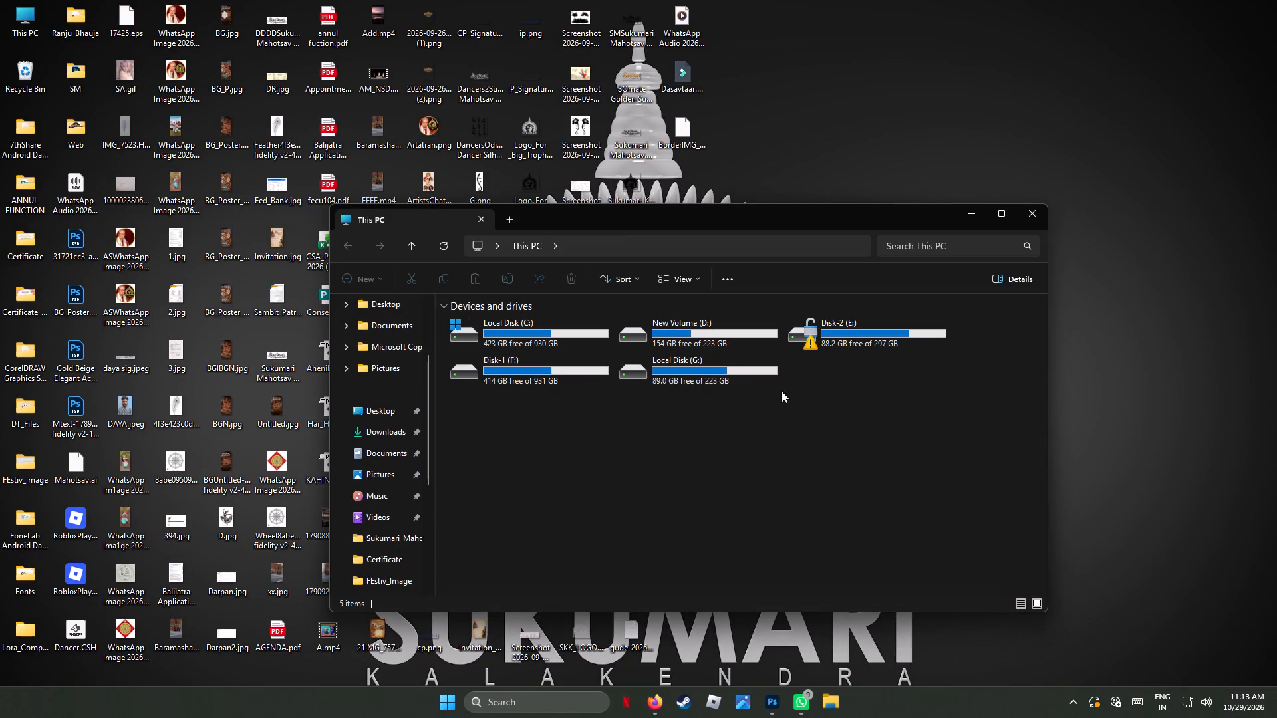
{"action": "double_click", "coordinate": [518, 370]}
{"action": "scroll", "coordinate": [837, 412], "scroll_direction": "up", "scroll_amount": 1}
{"action": "scroll", "coordinate": [837, 413], "scroll_direction": "down", "scroll_amount": 7}
{"action": "scroll", "coordinate": [837, 413], "scroll_direction": "up", "scroll_amount": 1}
{"action": "scroll", "coordinate": [889, 624], "scroll_direction": "down", "scroll_amount": 9}
{"action": "scroll", "coordinate": [890, 626], "scroll_direction": "up", "scroll_amount": 2}
{"action": "scroll", "coordinate": [890, 626], "scroll_direction": "down", "scroll_amount": 2}
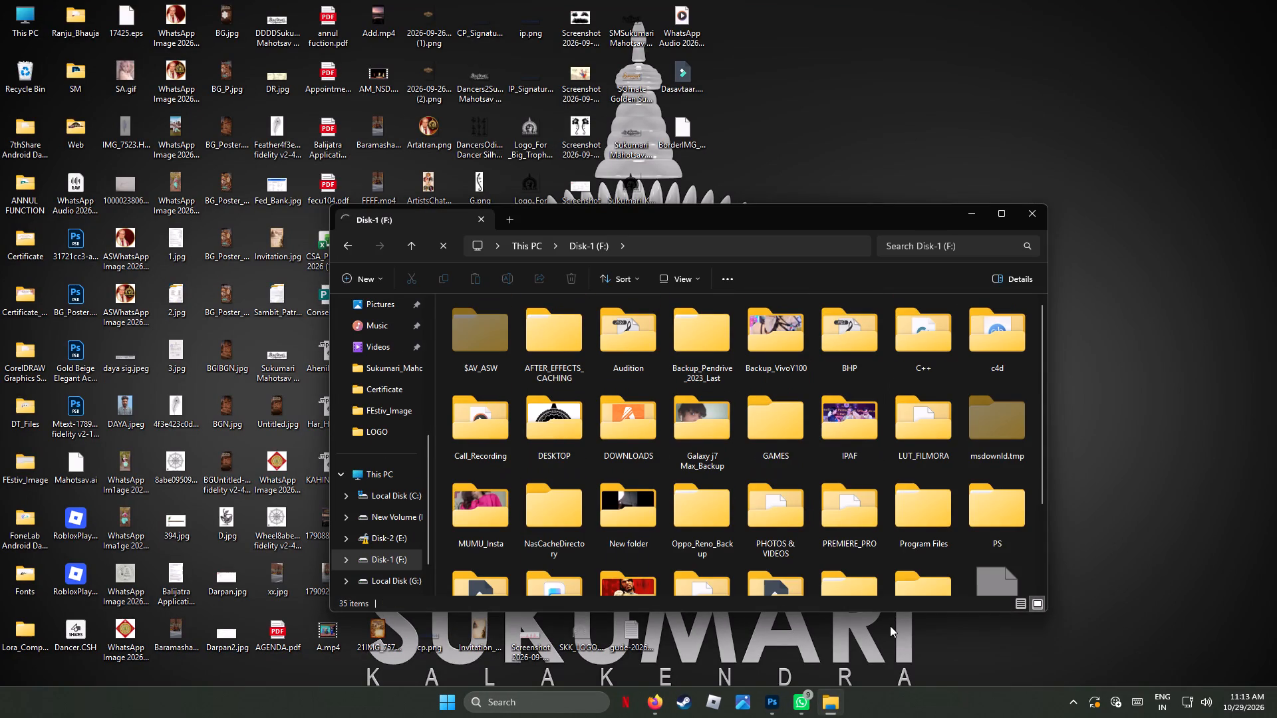
{"action": "left_click_drag", "start_coordinate": [1041, 475], "coordinate": [1046, 548]}
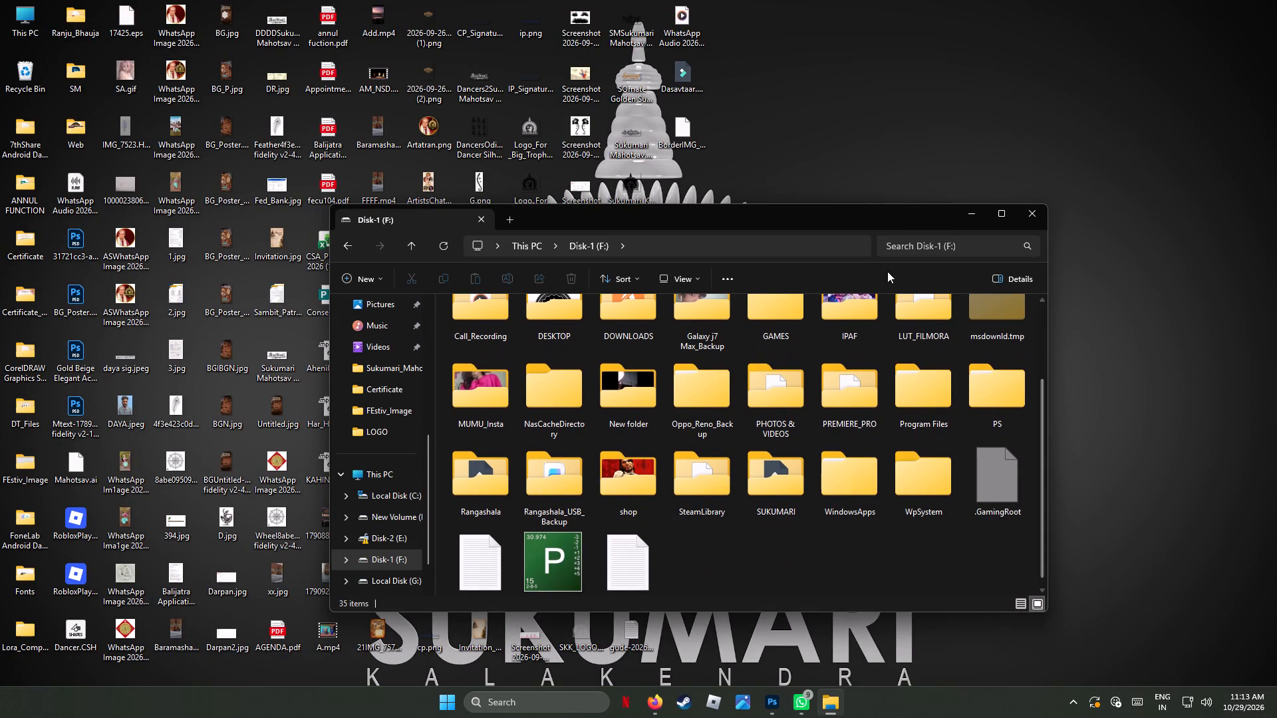
{"action": "left_click_drag", "start_coordinate": [905, 217], "coordinate": [77, 463]}
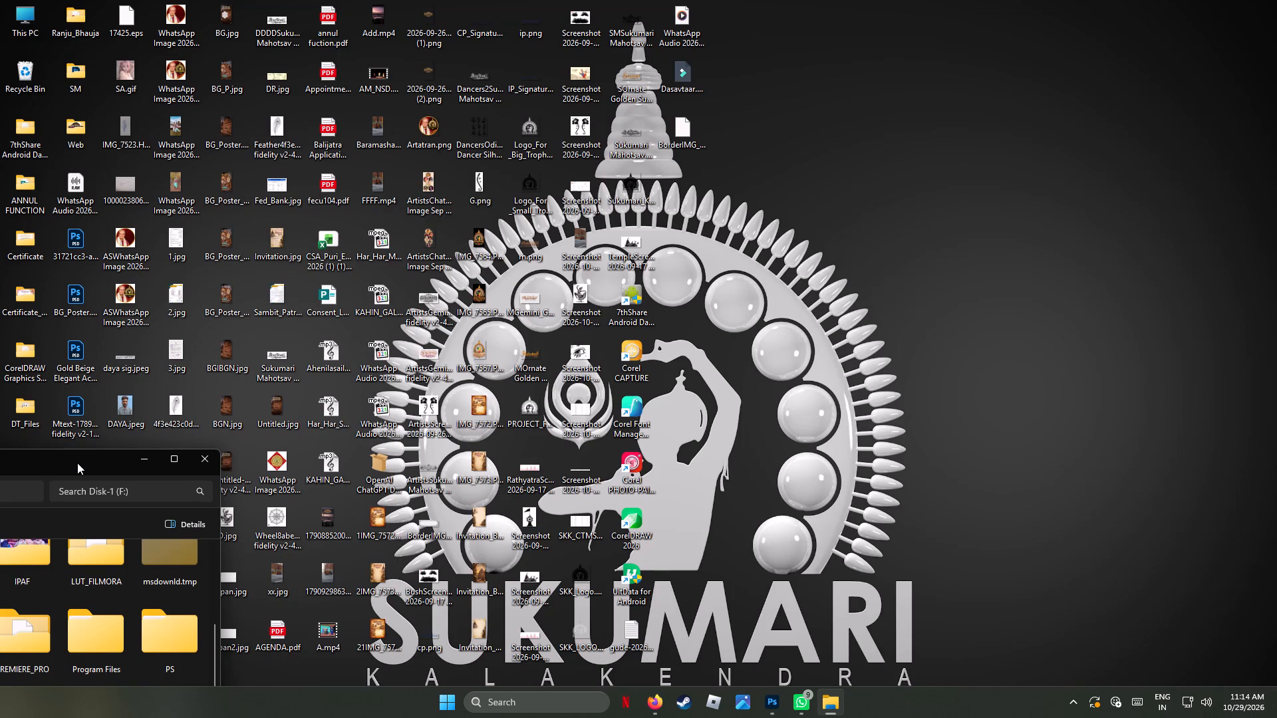
{"action": "left_click_drag", "start_coordinate": [77, 463], "coordinate": [1022, 342]}
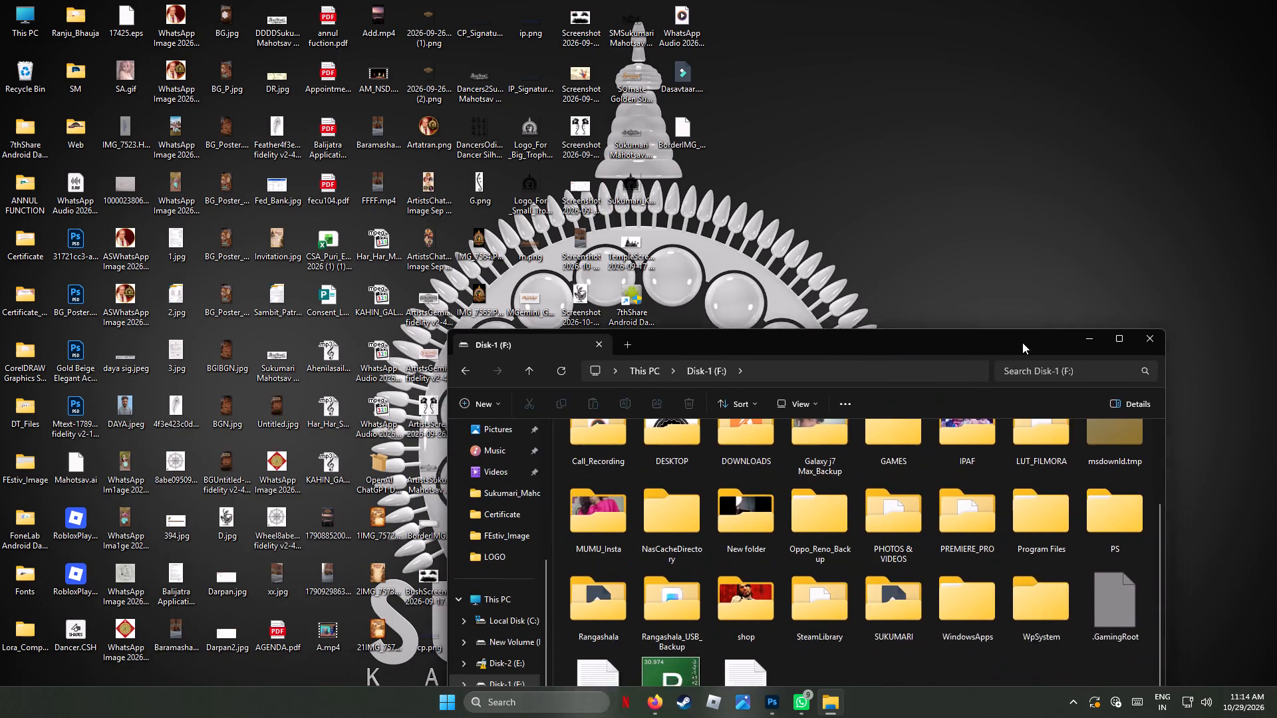
{"action": "left_click_drag", "start_coordinate": [1022, 342], "coordinate": [1177, 238]}
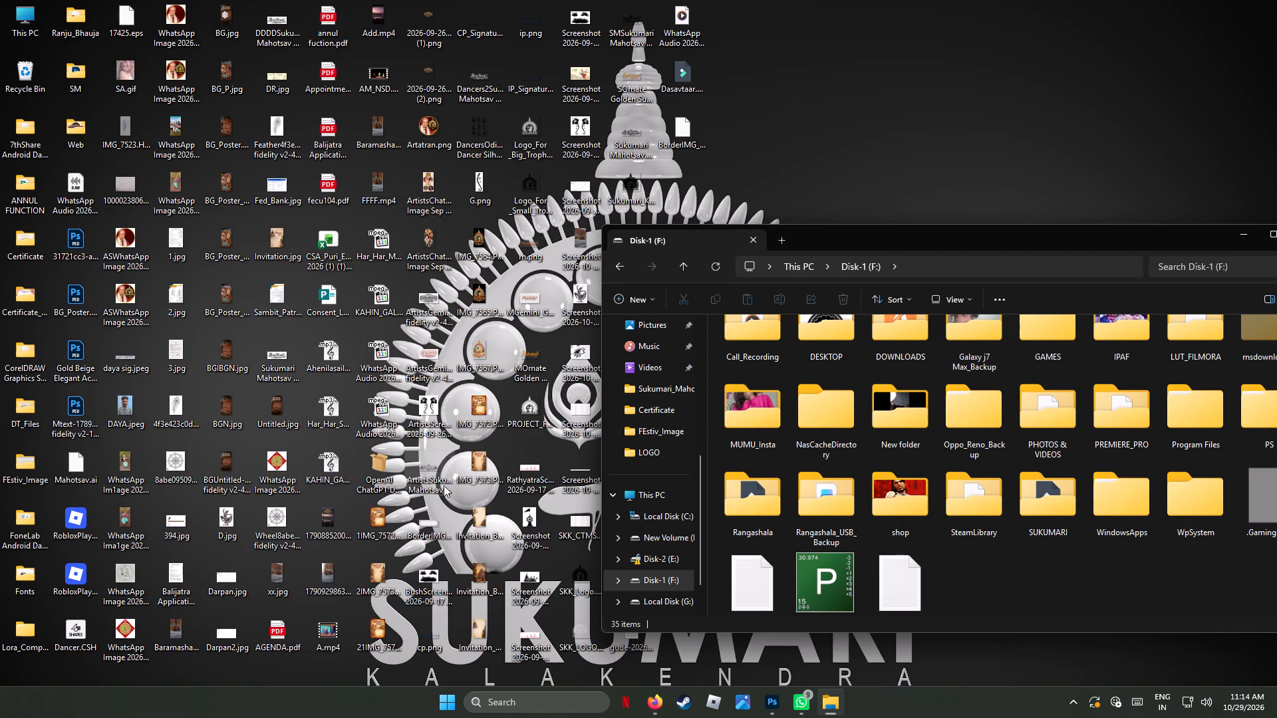
{"action": "left_click", "coordinate": [875, 229]}
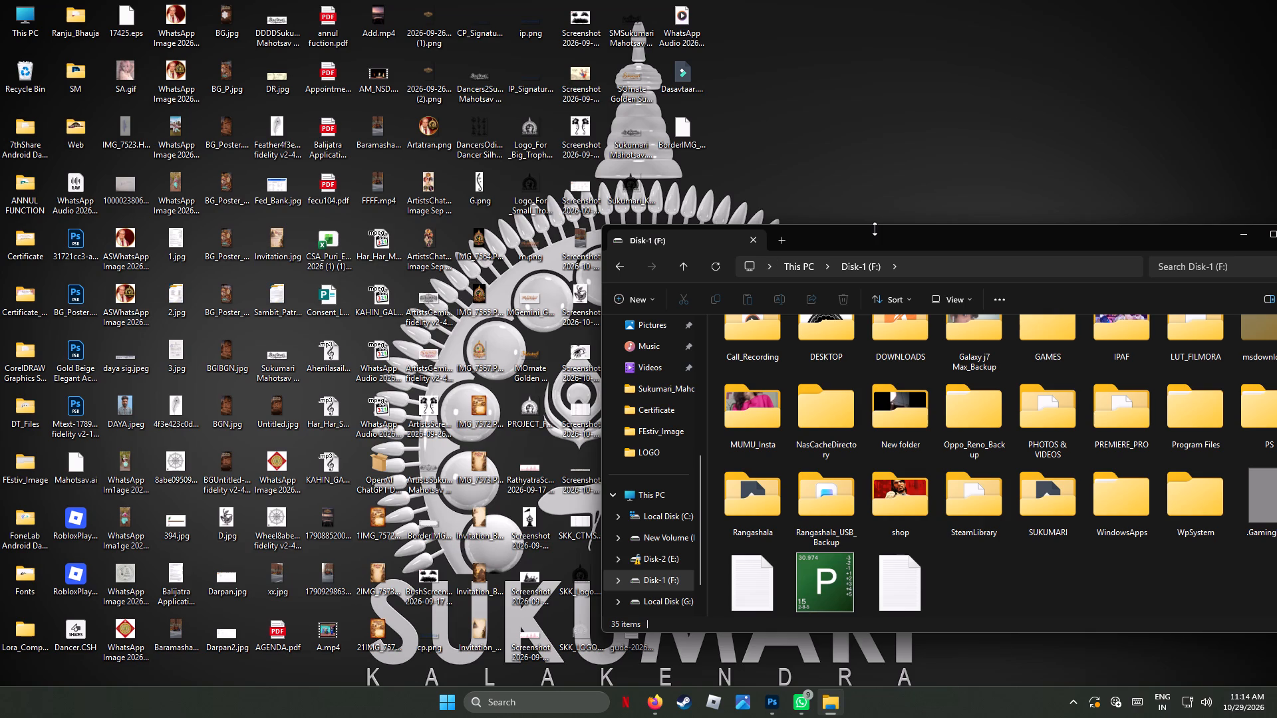
{"action": "left_click_drag", "start_coordinate": [876, 231], "coordinate": [642, 235]}
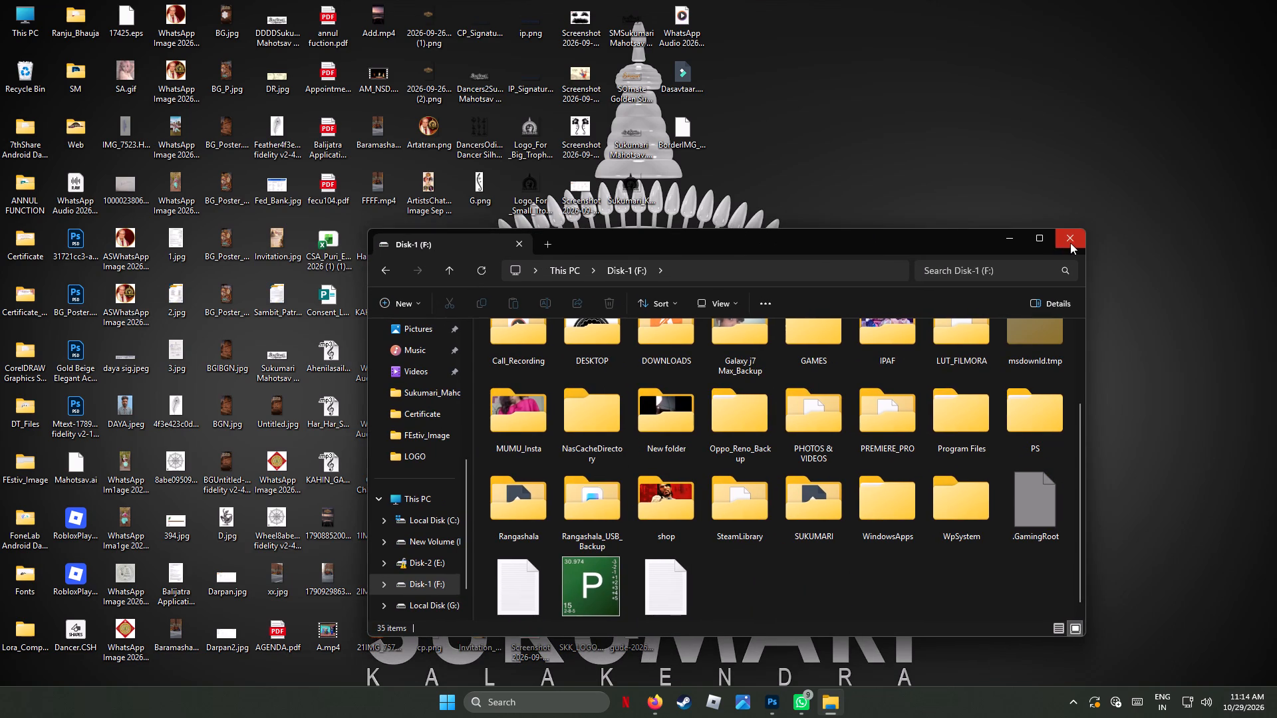
{"action": "left_click", "coordinate": [1073, 243]}
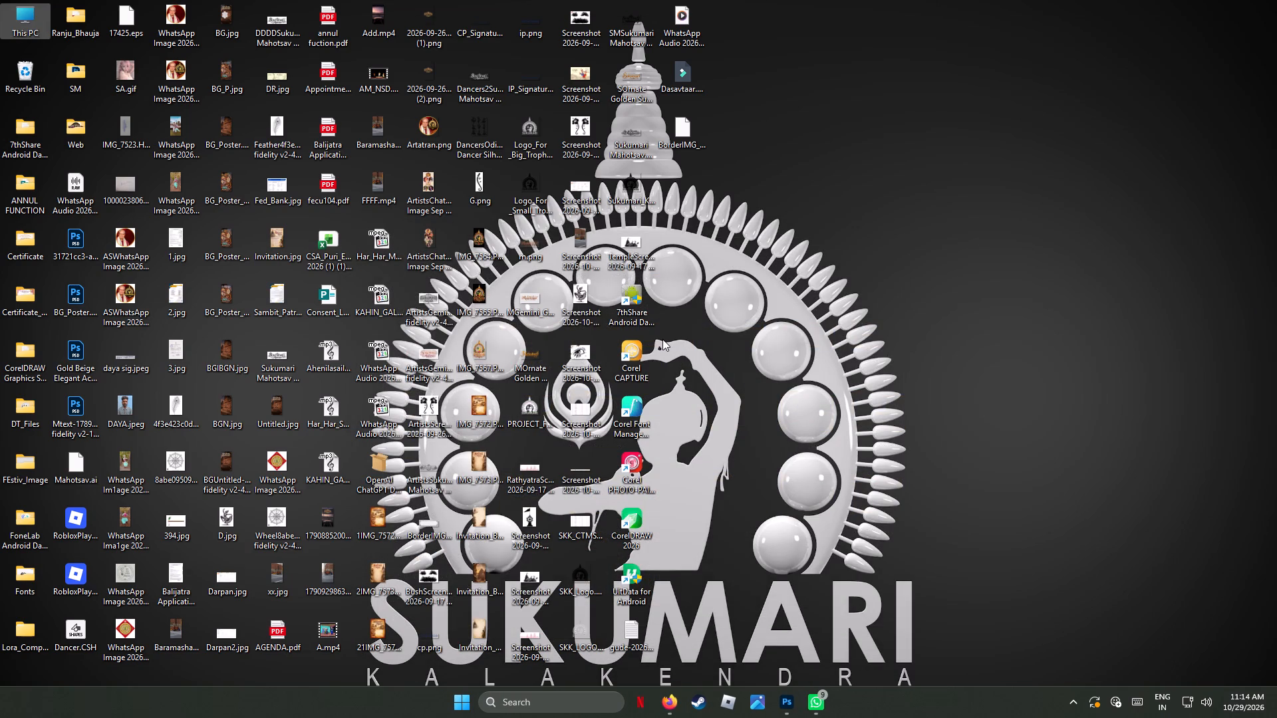
Delete the six adjacent desktop shortcuts from 7thShare Android Data and the four Corel apps through UltData for Android.
{"action": "left_click_drag", "start_coordinate": [662, 291], "coordinate": [637, 335]}
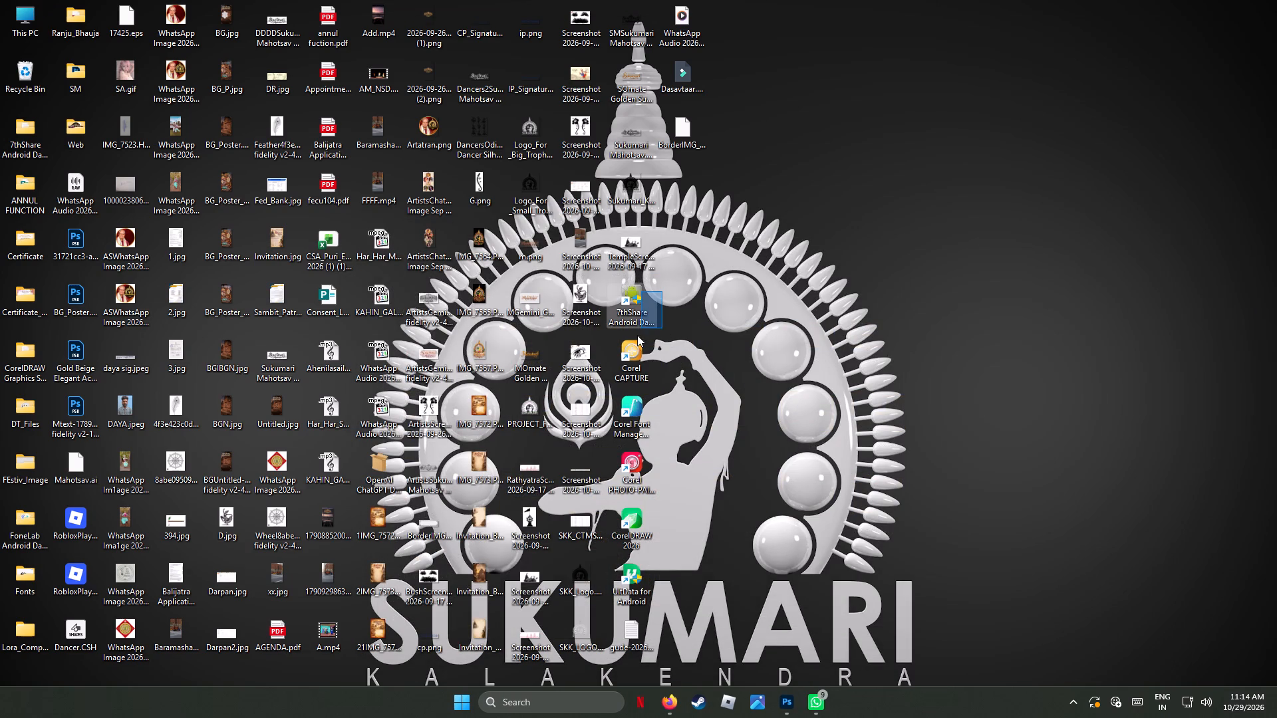
{"action": "left_click_drag", "start_coordinate": [637, 335], "coordinate": [618, 533]}
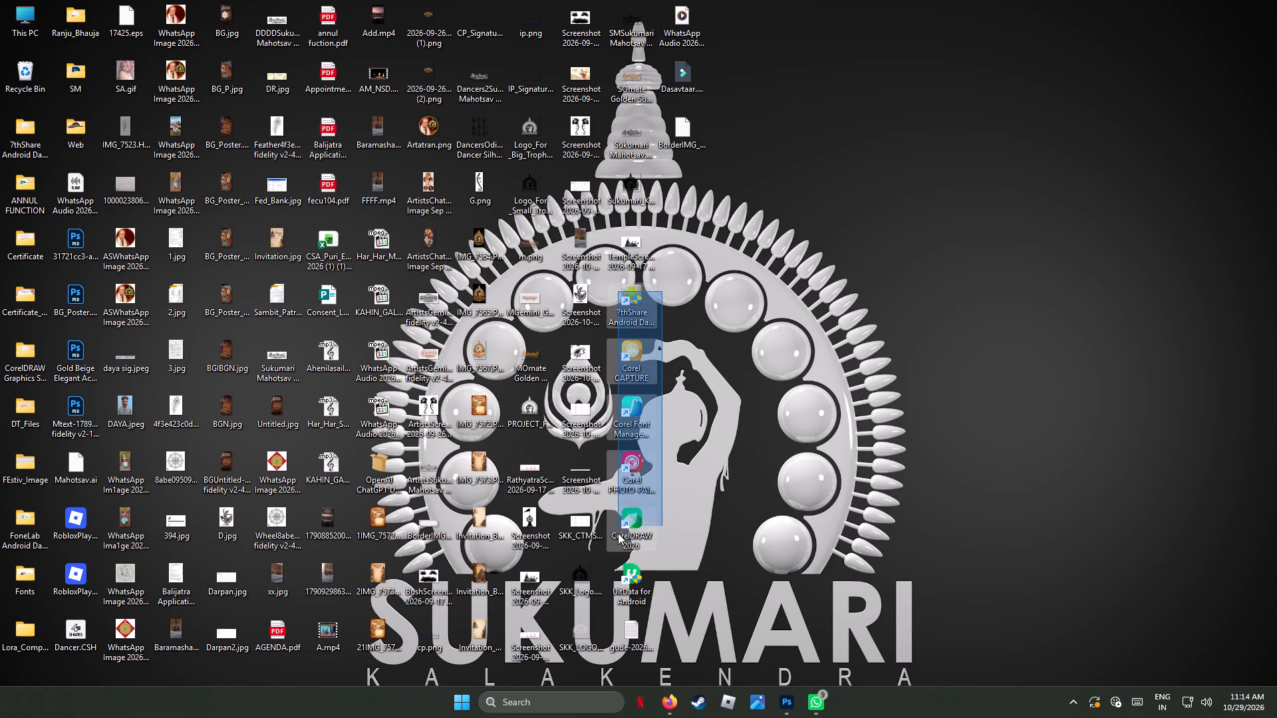
{"action": "left_click_drag", "start_coordinate": [618, 533], "coordinate": [619, 598]}
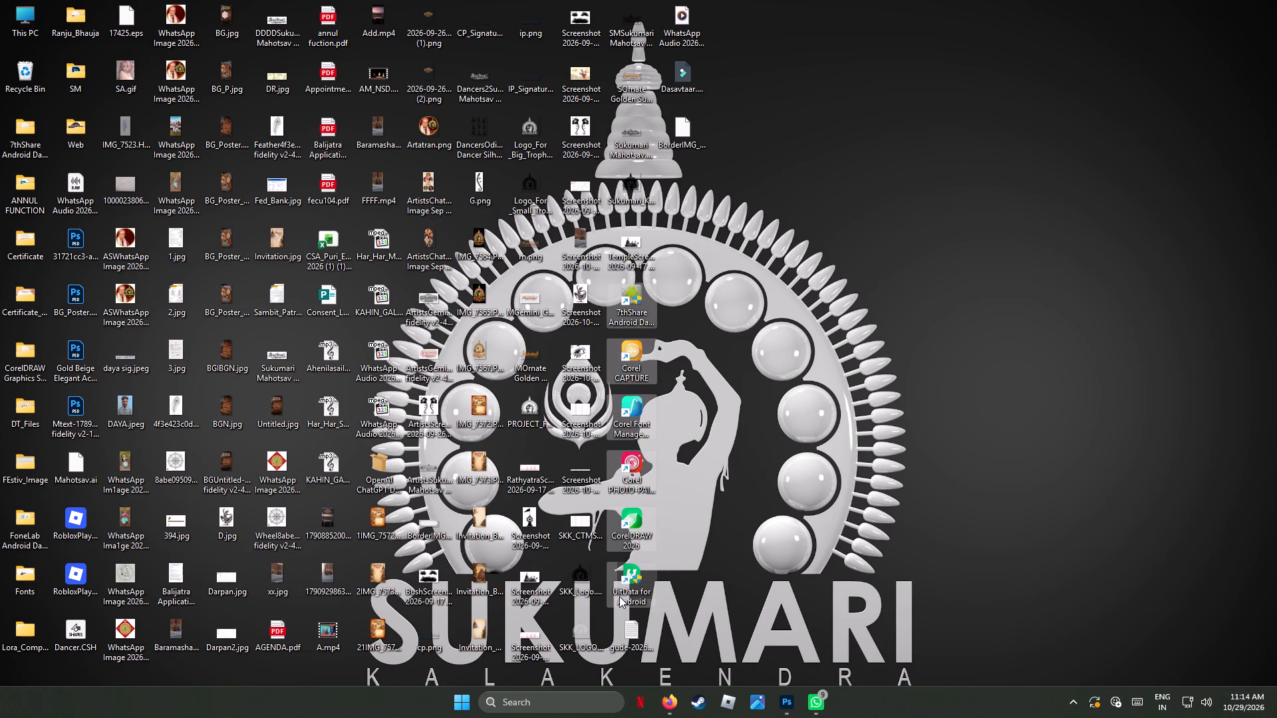
{"action": "key", "text": "Delete"}
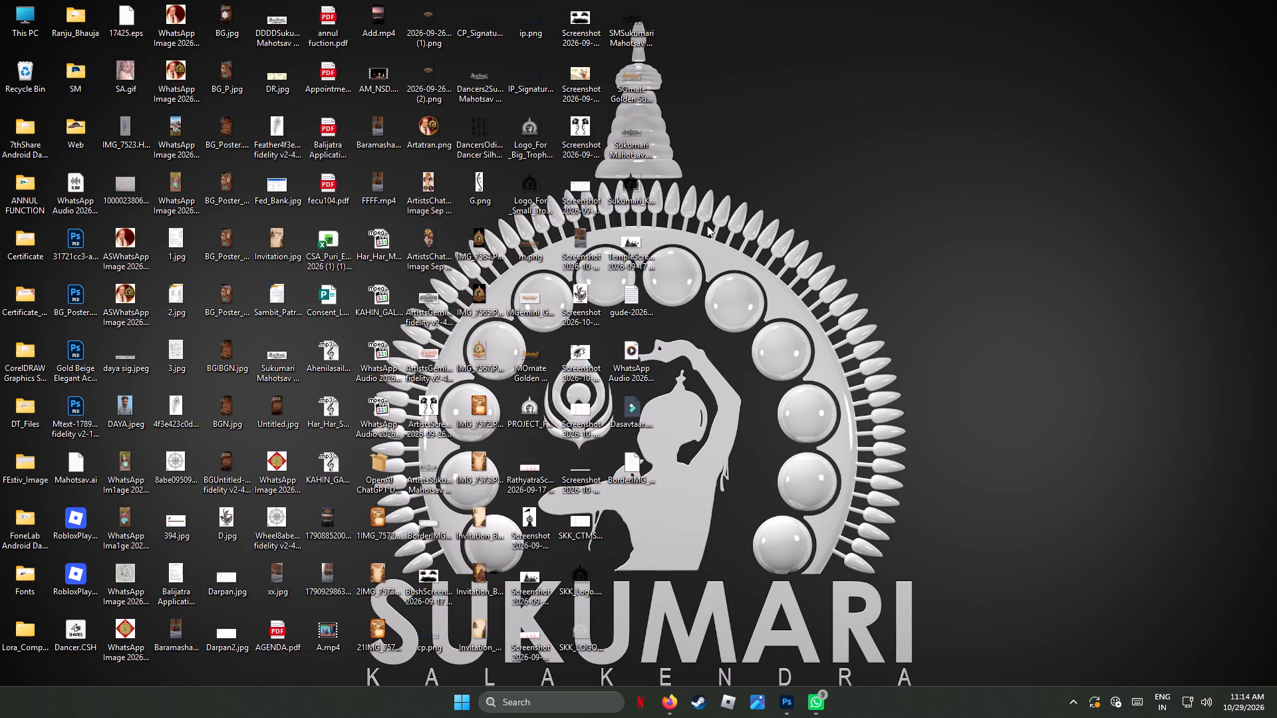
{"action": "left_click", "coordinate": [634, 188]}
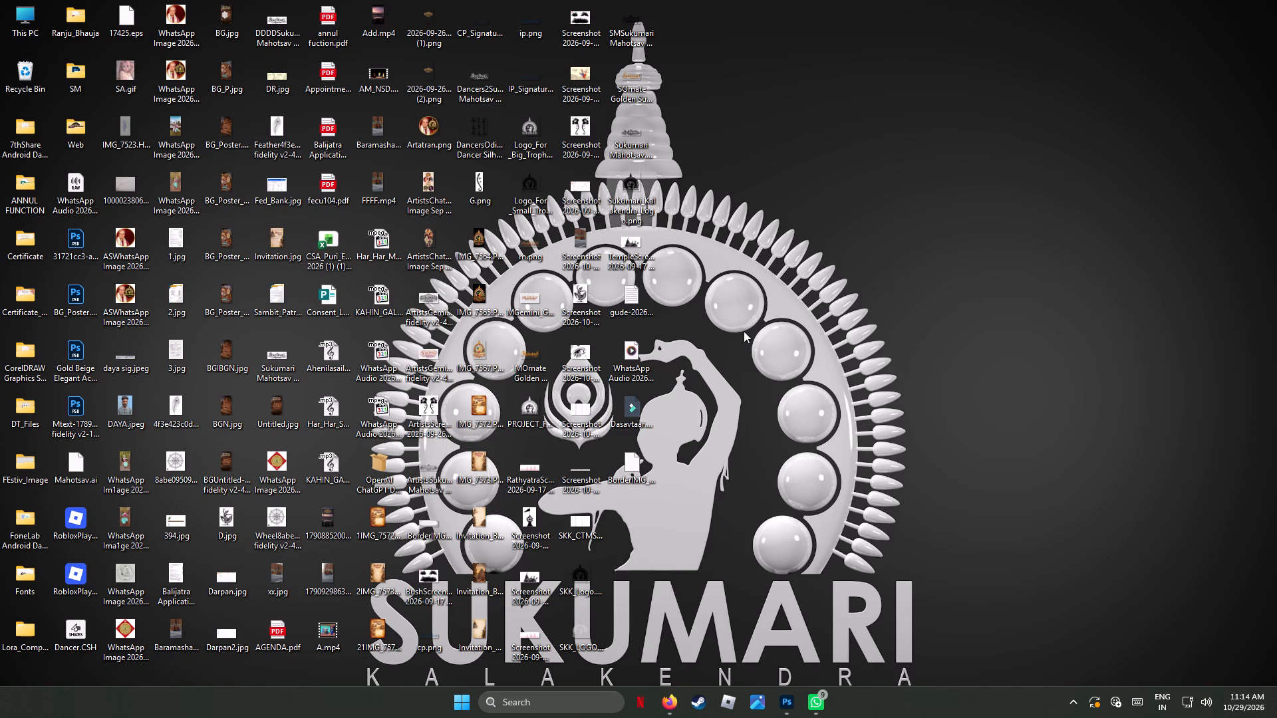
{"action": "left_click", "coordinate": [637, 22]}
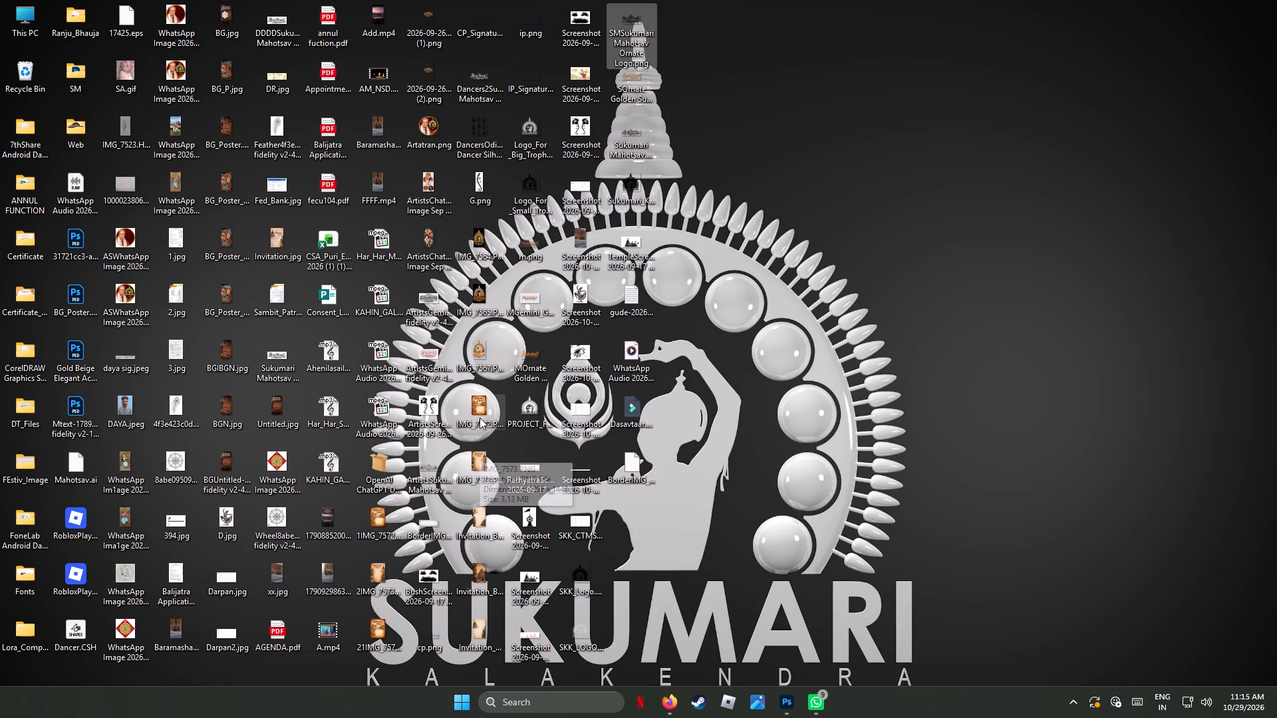
View the Invitation_BG_2IMG_7480.PNG invitation background image from the desktop and close it.
{"action": "double_click", "coordinate": [484, 520]}
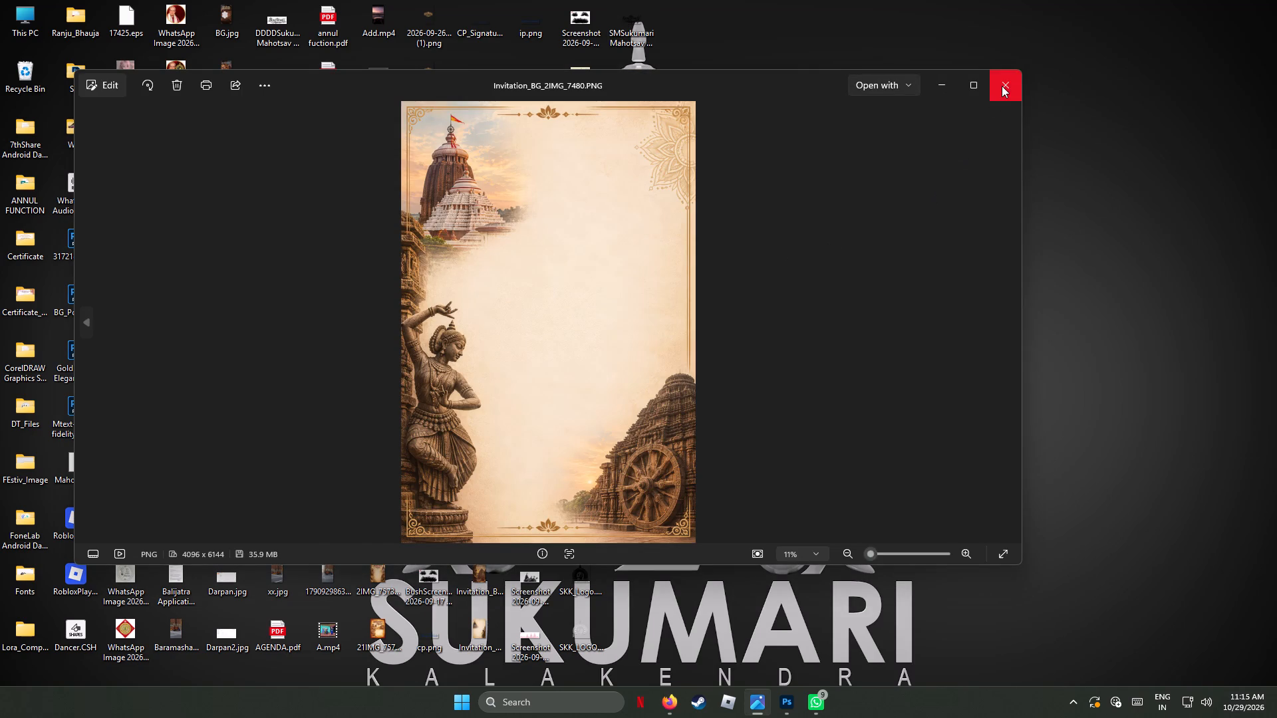
{"action": "left_click", "coordinate": [1002, 86]}
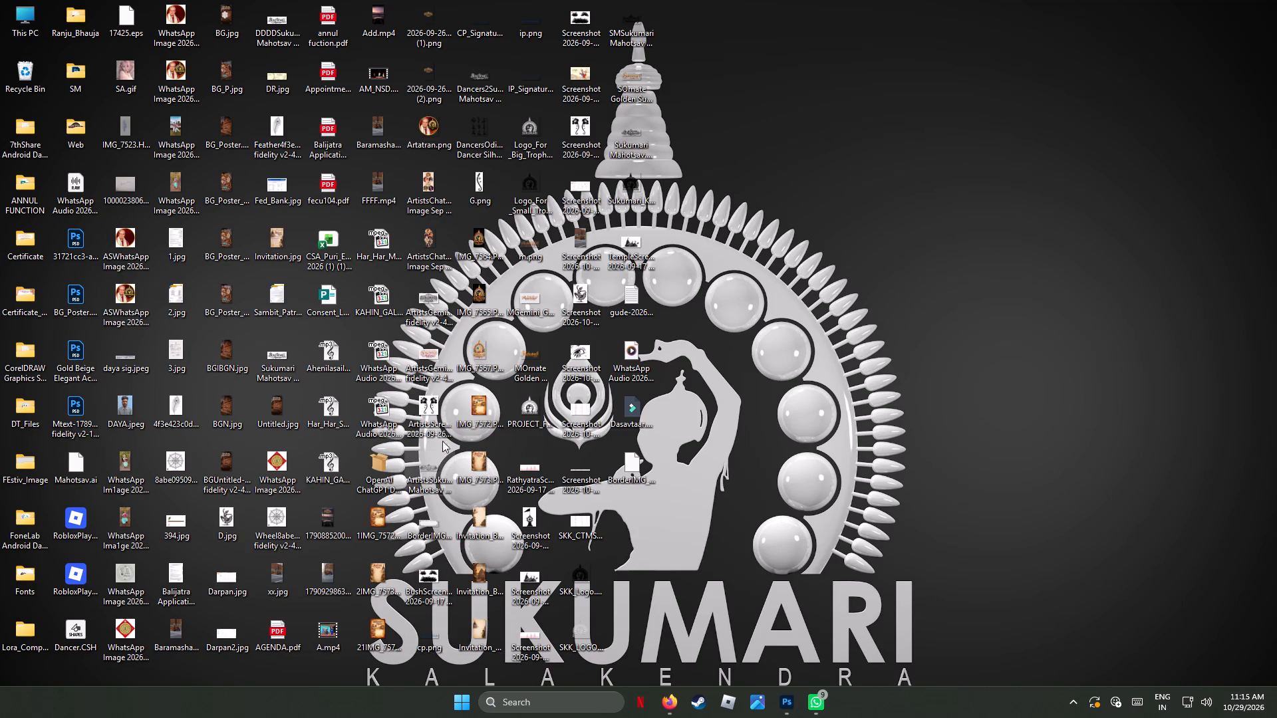
{"action": "double_click", "coordinate": [431, 235]}
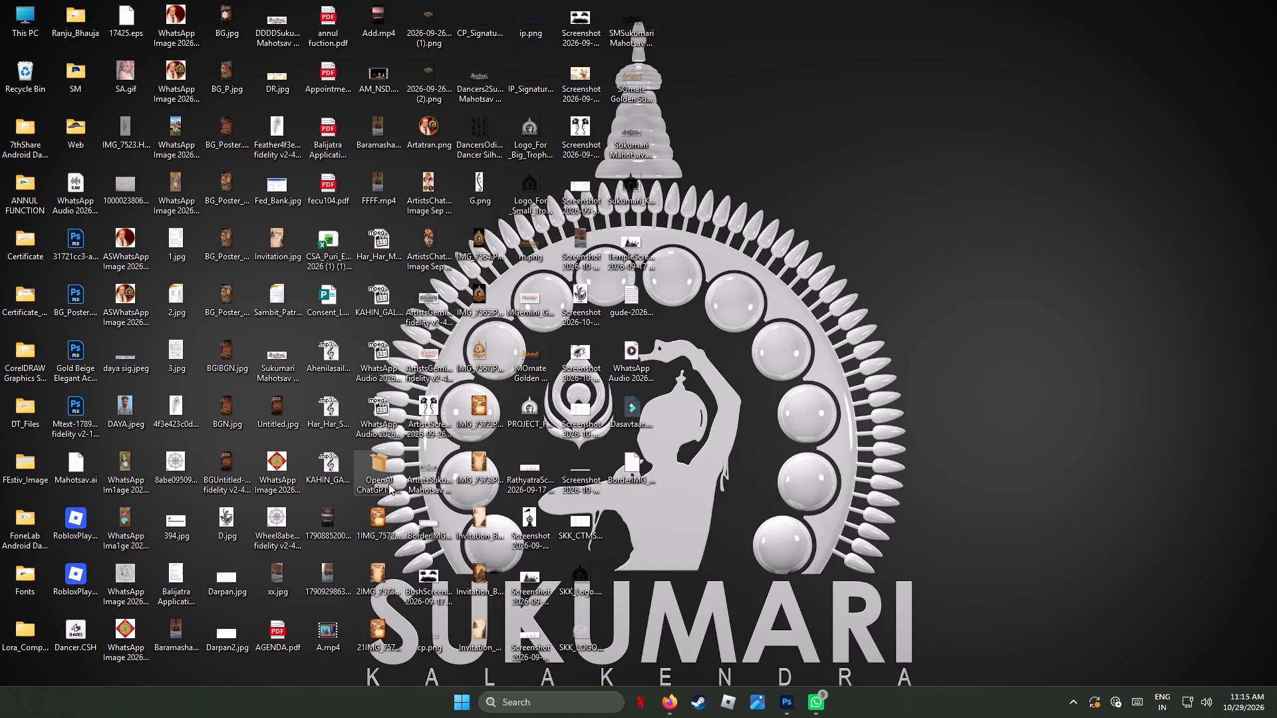
Delete the OpenAI ChatGPT item from the desktop.
{"action": "left_click", "coordinate": [382, 468]}
{"action": "key", "text": "Delete"}
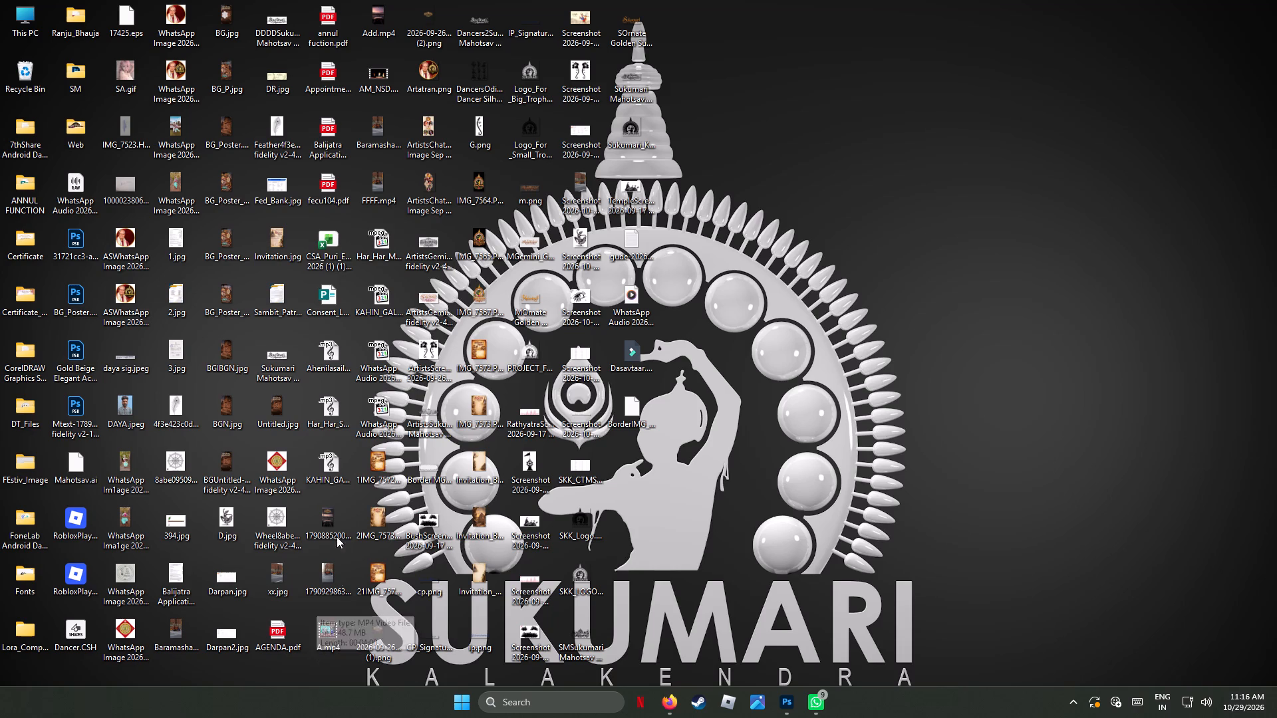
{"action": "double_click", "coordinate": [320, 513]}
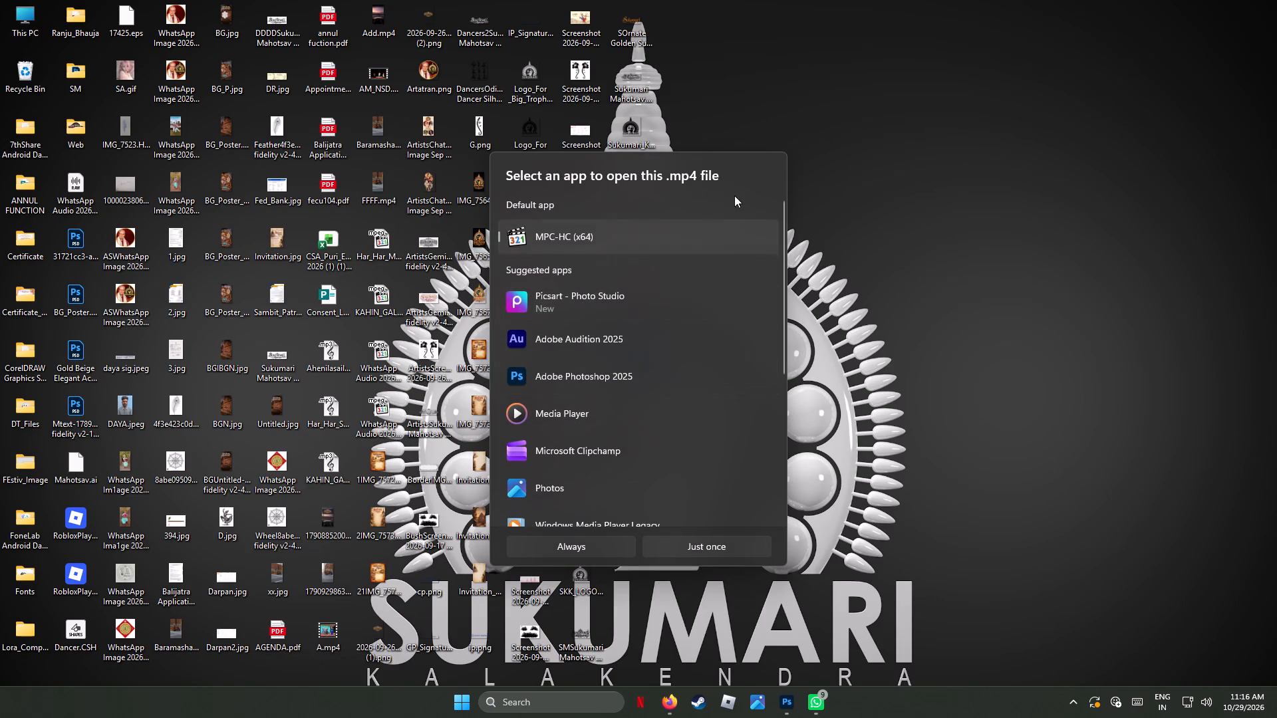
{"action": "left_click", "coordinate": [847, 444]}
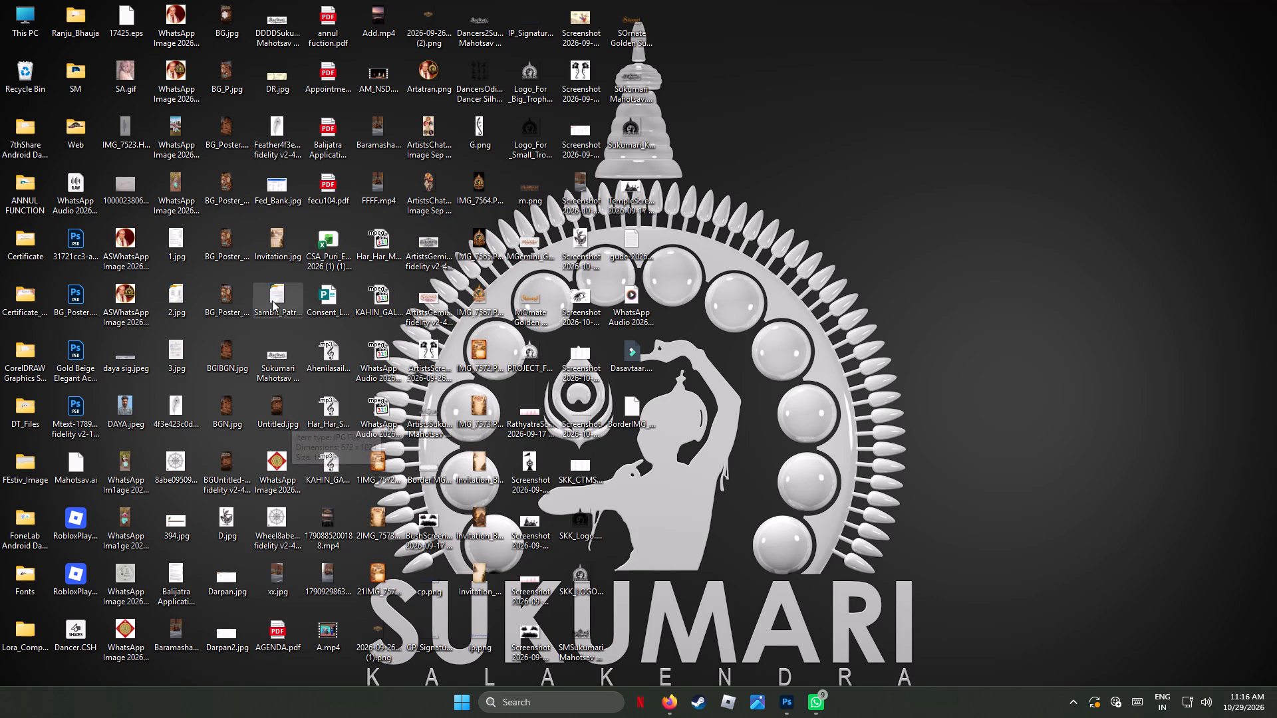
View the Untitled.jpg image from the desktop and close it.
{"action": "double_click", "coordinate": [281, 404]}
{"action": "left_click", "coordinate": [1004, 92]}
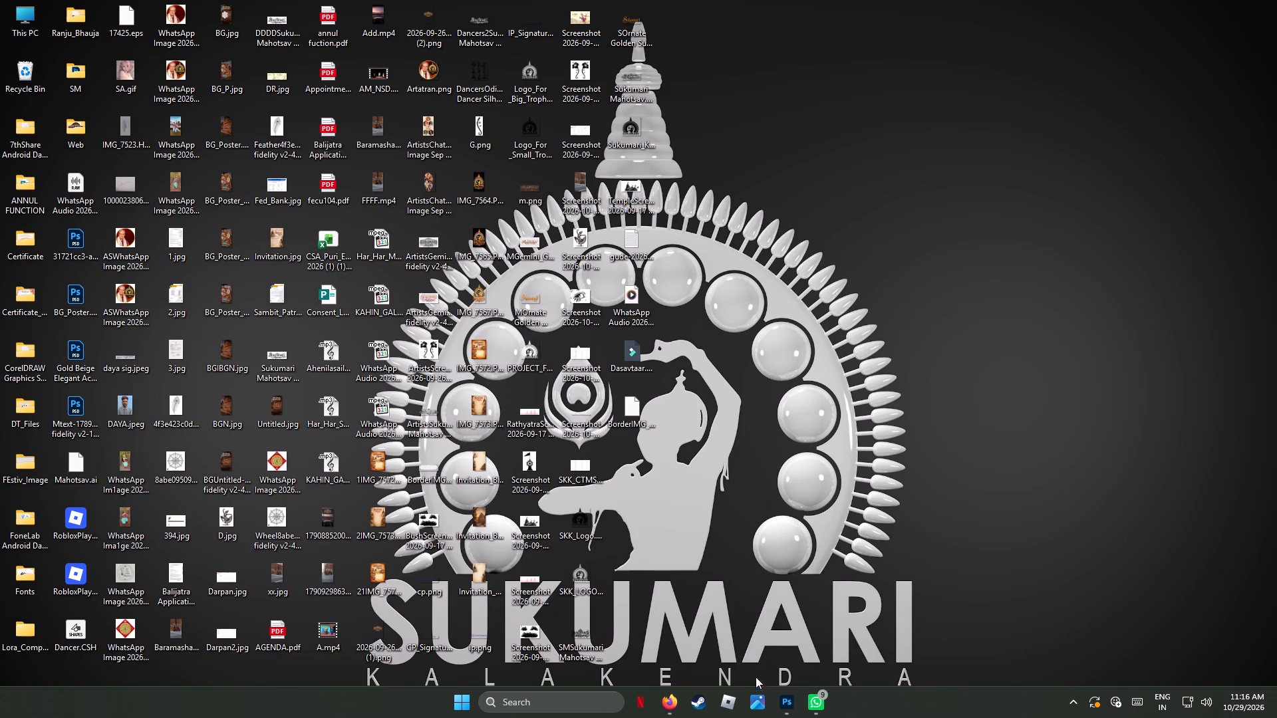
Switch to Photoshop and open the recent file Invitation_Print.psd.
{"action": "left_click", "coordinate": [789, 708]}
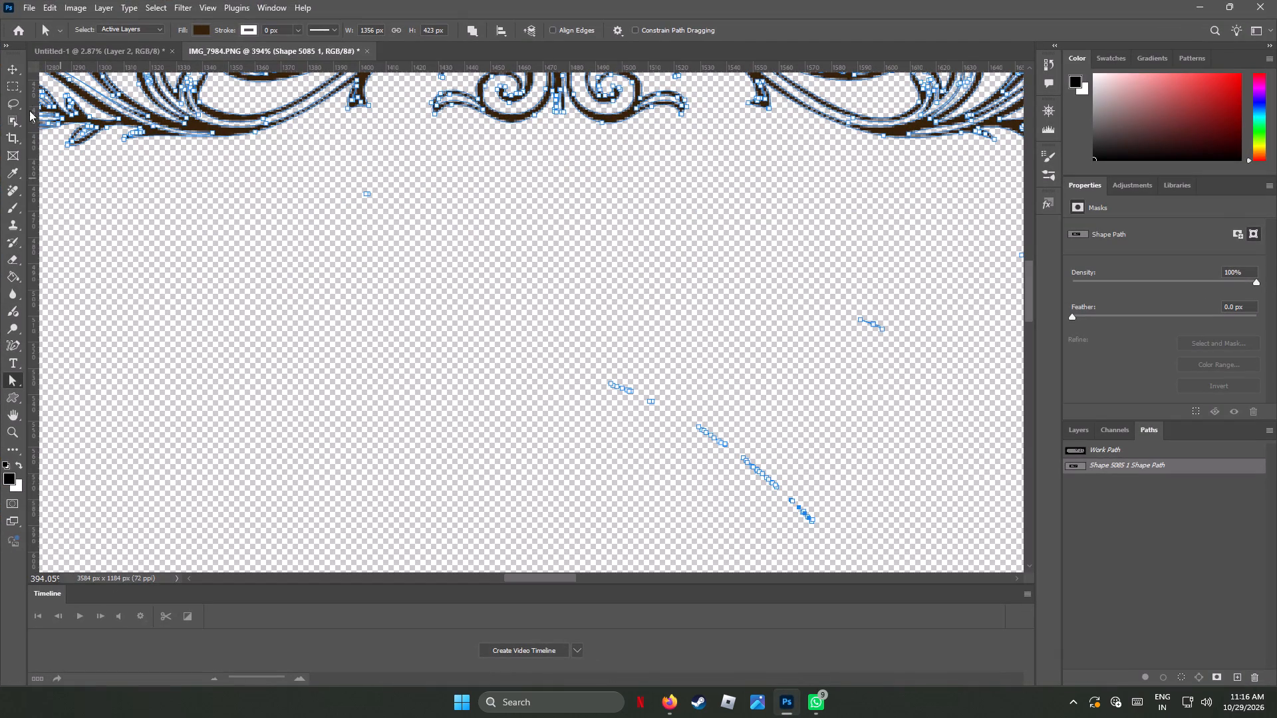
{"action": "left_click", "coordinate": [33, 4]}
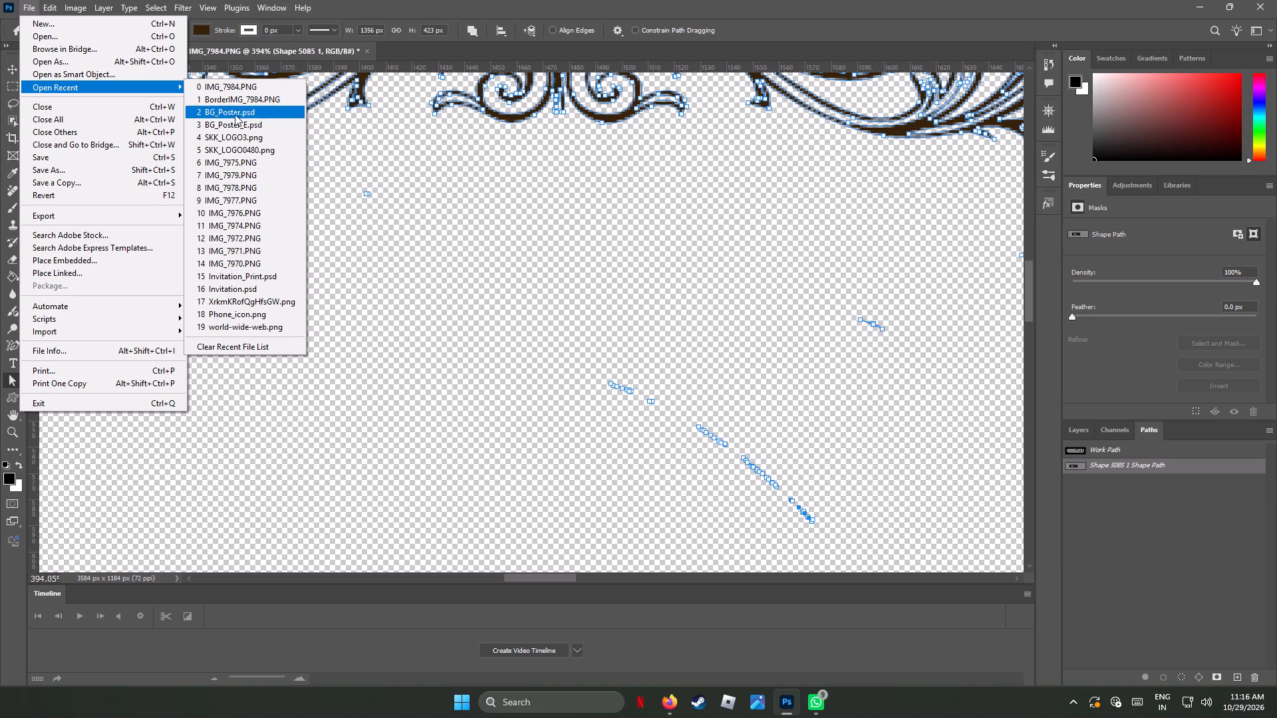
{"action": "left_click", "coordinate": [291, 277]}
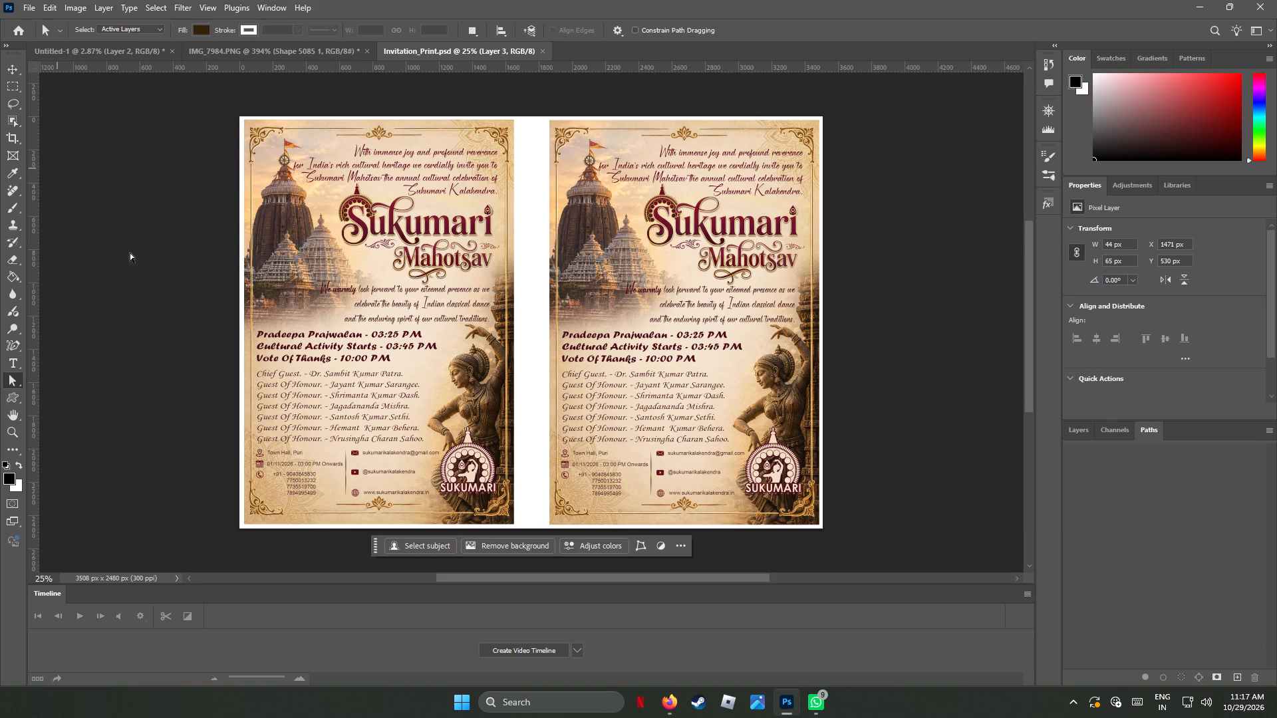
Nudge the event timings text block on the left-hand invitation slightly to the right with the Move tool.
{"action": "scroll", "coordinate": [270, 383], "scroll_direction": "up", "scroll_amount": 8, "text": "alt"}
{"action": "scroll", "coordinate": [270, 382], "scroll_direction": "down", "scroll_amount": 1, "text": "alt"}
{"action": "scroll", "coordinate": [271, 382], "scroll_direction": "up", "scroll_amount": 2, "text": "alt"}
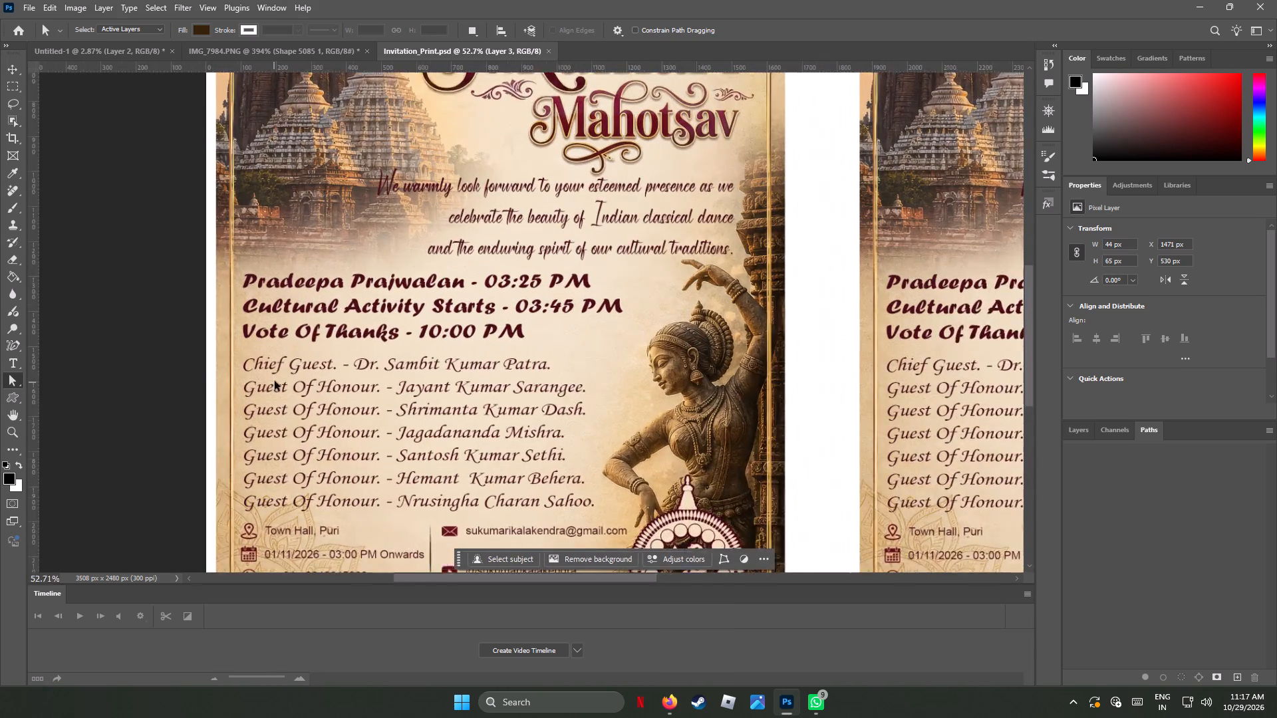
{"action": "scroll", "coordinate": [275, 378], "scroll_direction": "up", "scroll_amount": 7, "text": "alt"}
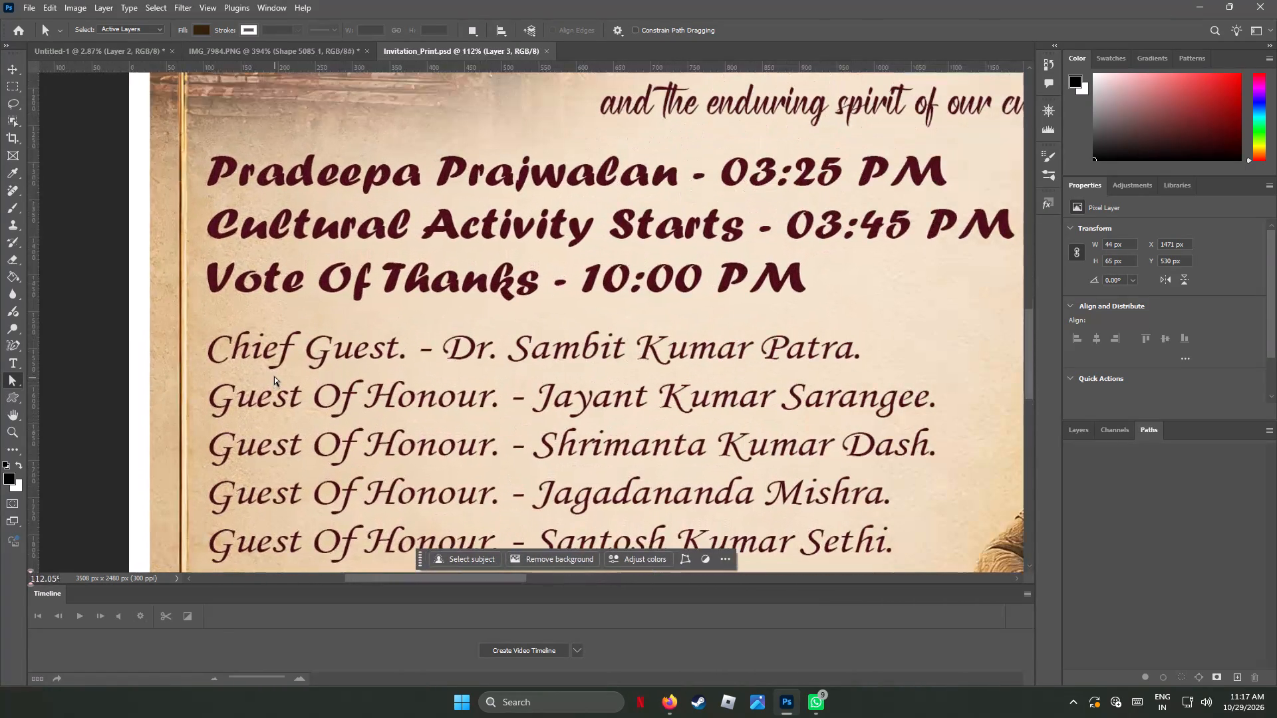
{"action": "left_click", "coordinate": [15, 65]}
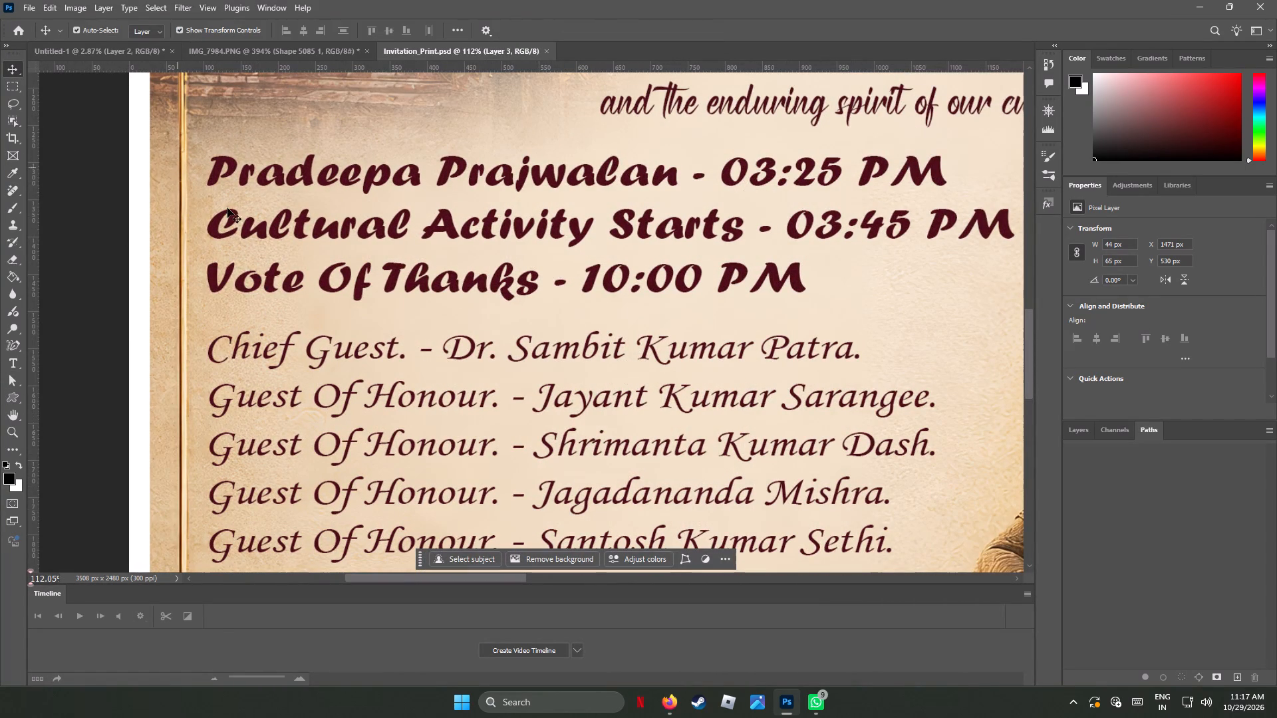
{"action": "left_click", "coordinate": [258, 283]}
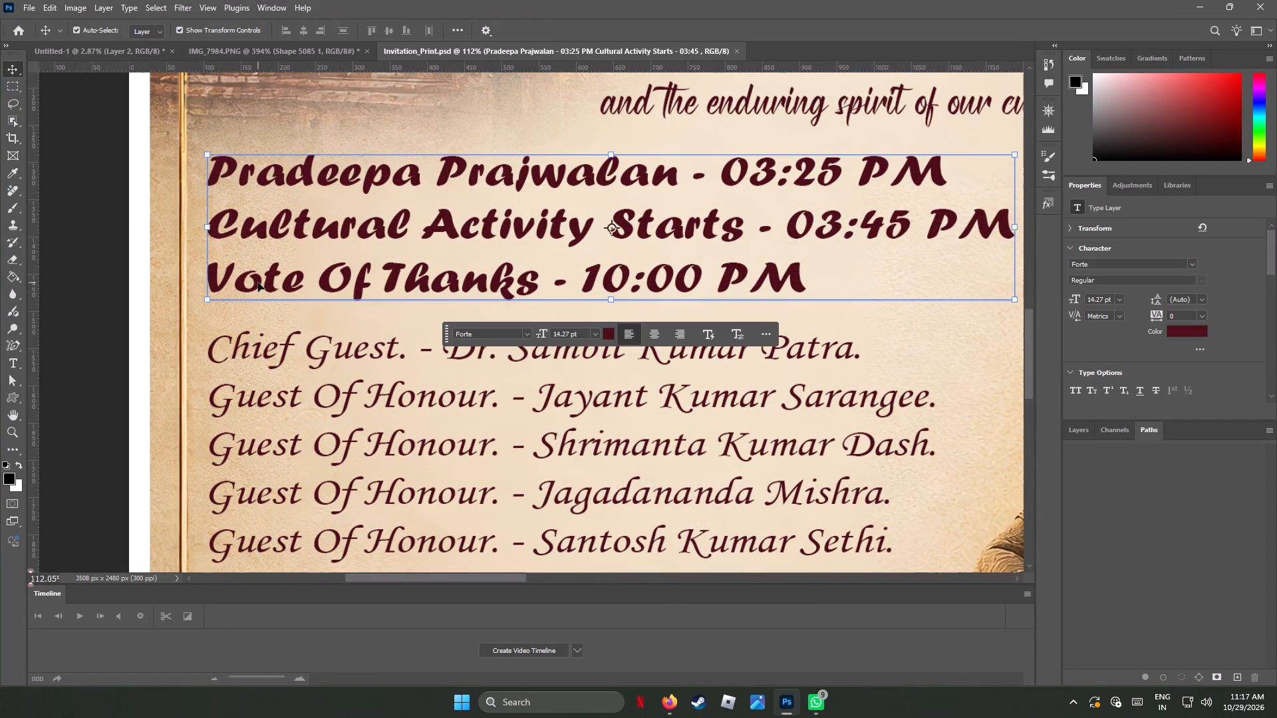
{"action": "key", "text": "Right"}
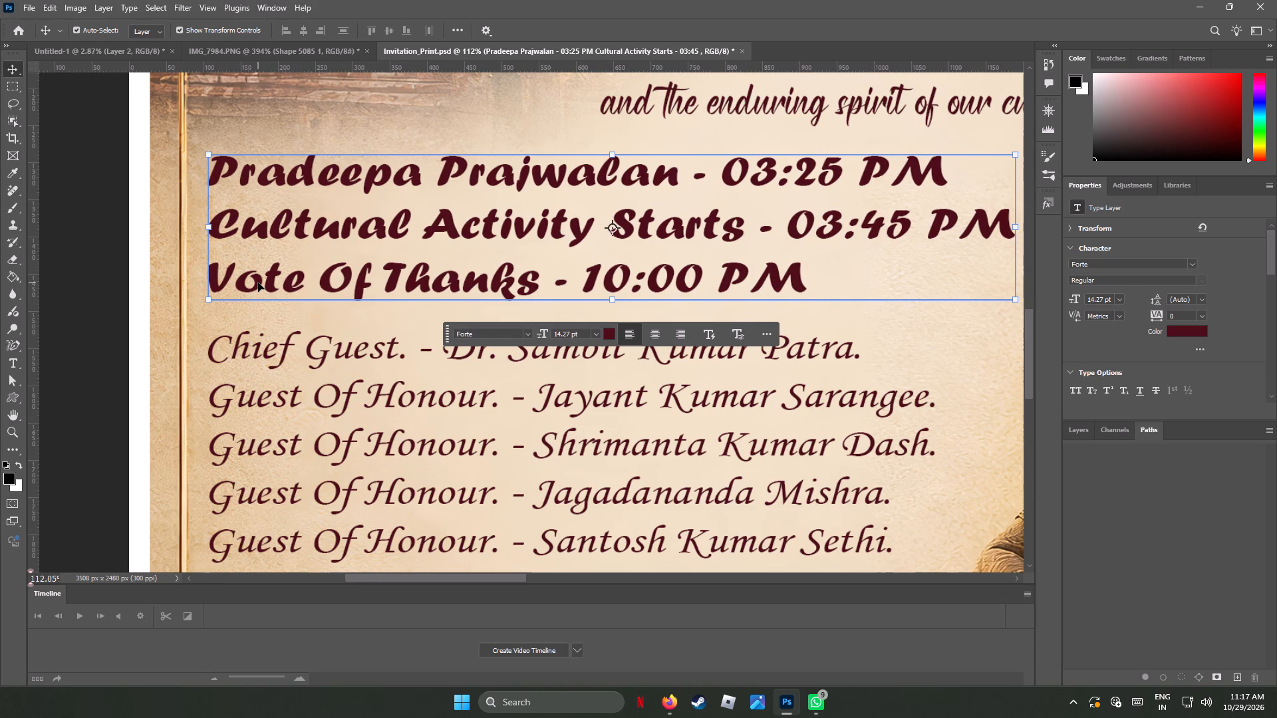
Nudge the matching event timings text block on the right-hand invitation slightly to the right.
{"action": "scroll", "coordinate": [258, 283], "scroll_direction": "down", "scroll_amount": 5, "text": "alt"}
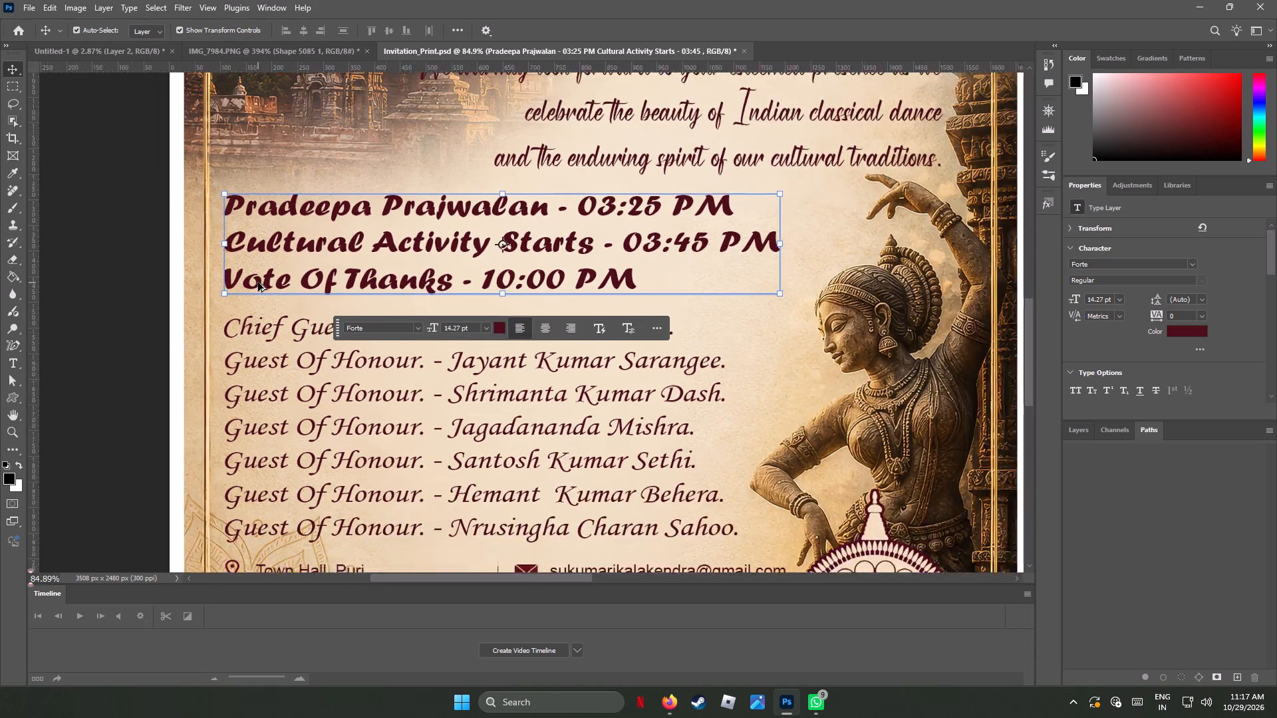
{"action": "scroll", "coordinate": [258, 283], "scroll_direction": "down", "scroll_amount": 7, "text": "alt"}
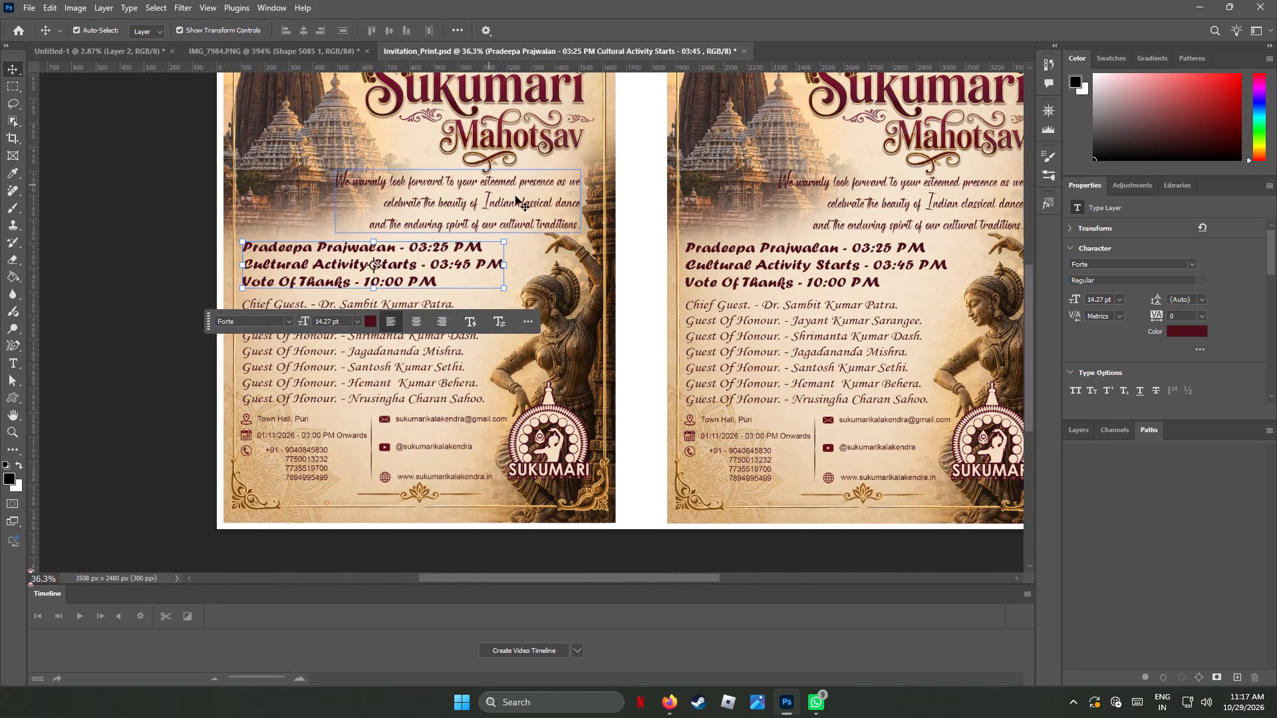
{"action": "left_click", "coordinate": [784, 261]}
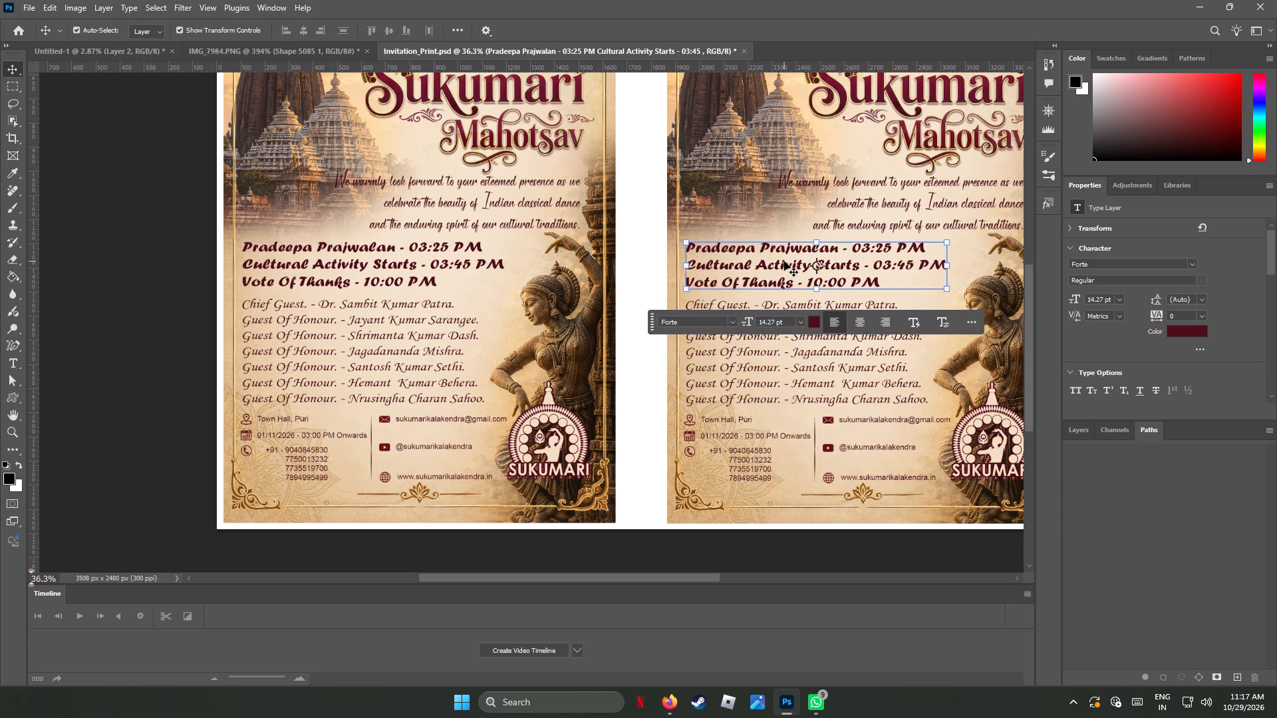
{"action": "key", "text": "Right"}
Save the edited Invitation_Print.psd document.
{"action": "scroll", "coordinate": [784, 261], "scroll_direction": "down", "scroll_amount": 2, "text": "alt"}
{"action": "scroll", "coordinate": [784, 261], "scroll_direction": "up", "scroll_amount": 4, "text": "alt"}
{"action": "scroll", "coordinate": [784, 261], "scroll_direction": "down", "scroll_amount": 1, "text": "alt"}
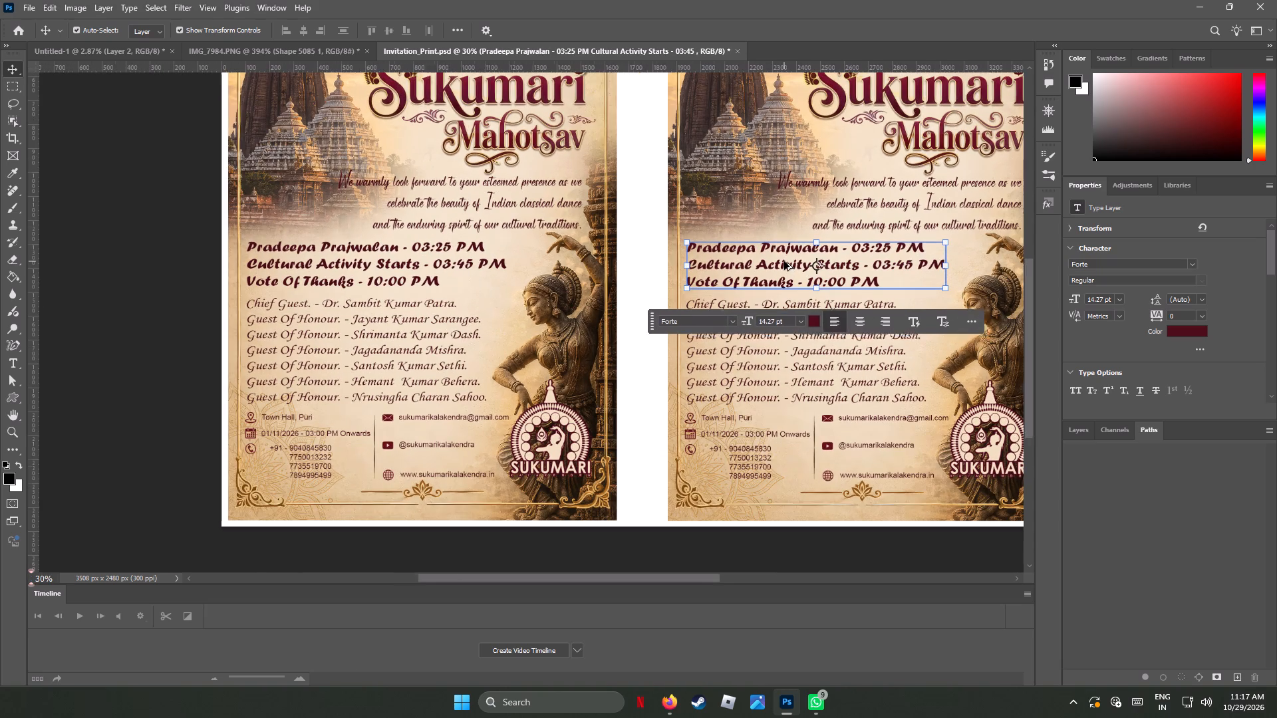
{"action": "scroll", "coordinate": [784, 261], "scroll_direction": "down", "scroll_amount": 4, "text": "alt"}
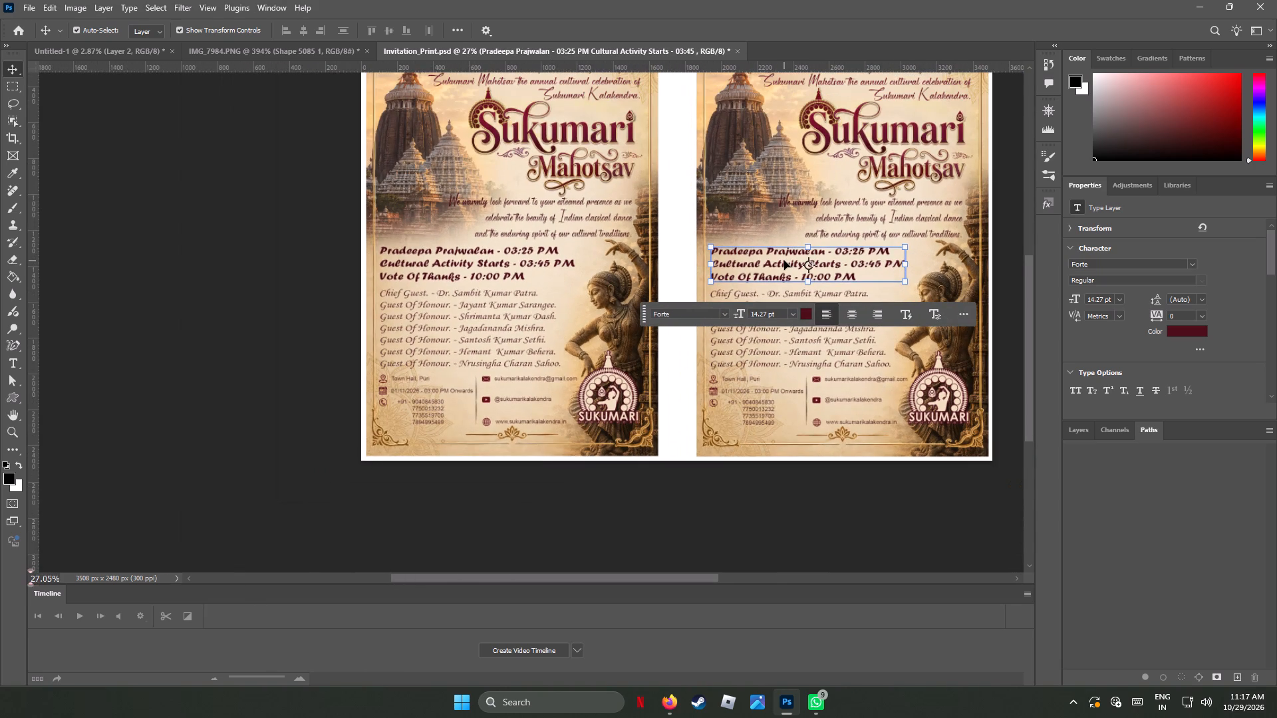
{"action": "scroll", "coordinate": [748, 377], "scroll_direction": "up", "scroll_amount": 4}
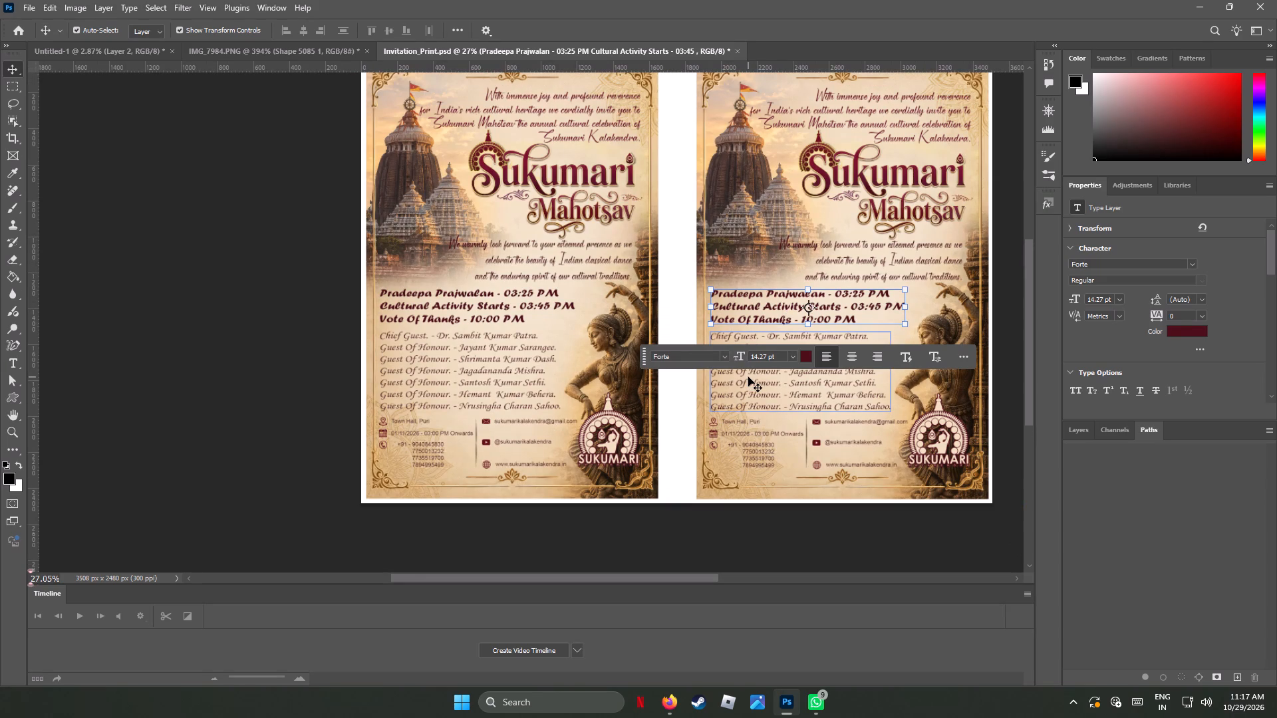
{"action": "key", "text": "ctrl+s"}
{"action": "key", "text": "ctrl+s"}
{"action": "key", "text": "ctrl+s"}
{"action": "key", "text": "ctrl+s"}
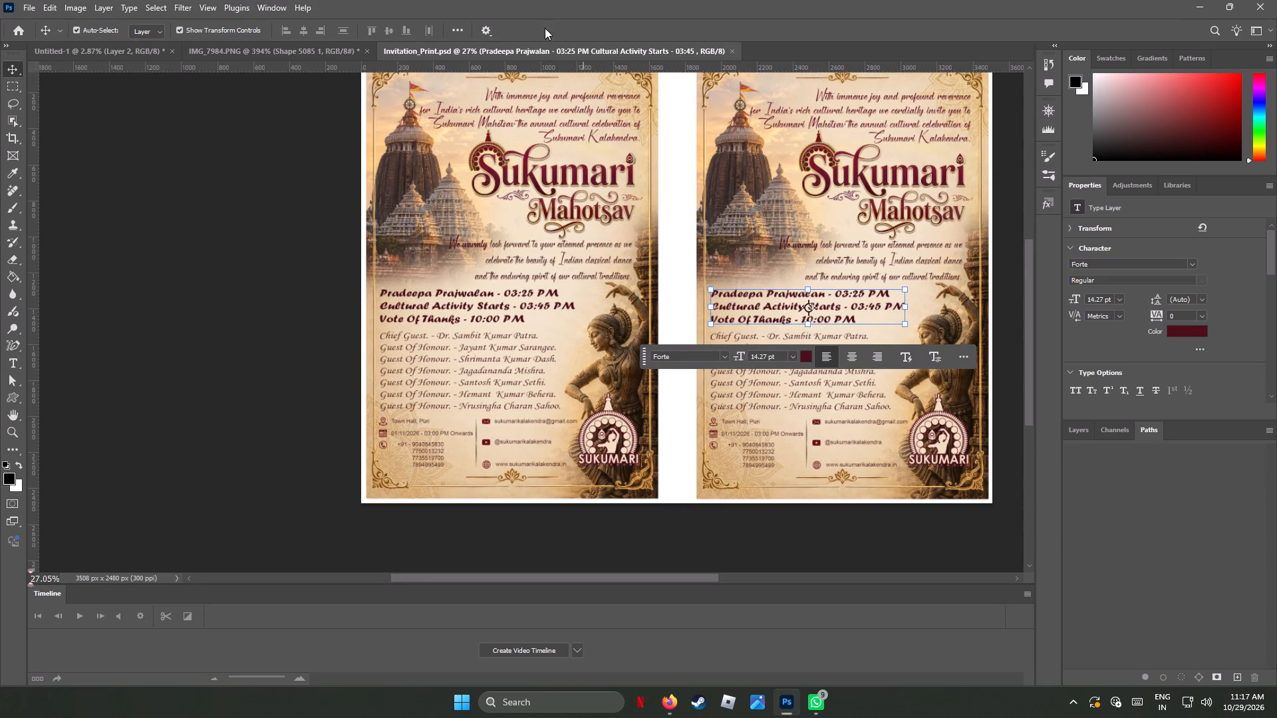
Check the invitation document's dimensions and resolution in Image Size, leaving the settings as they are.
{"action": "left_click", "coordinate": [86, 8]}
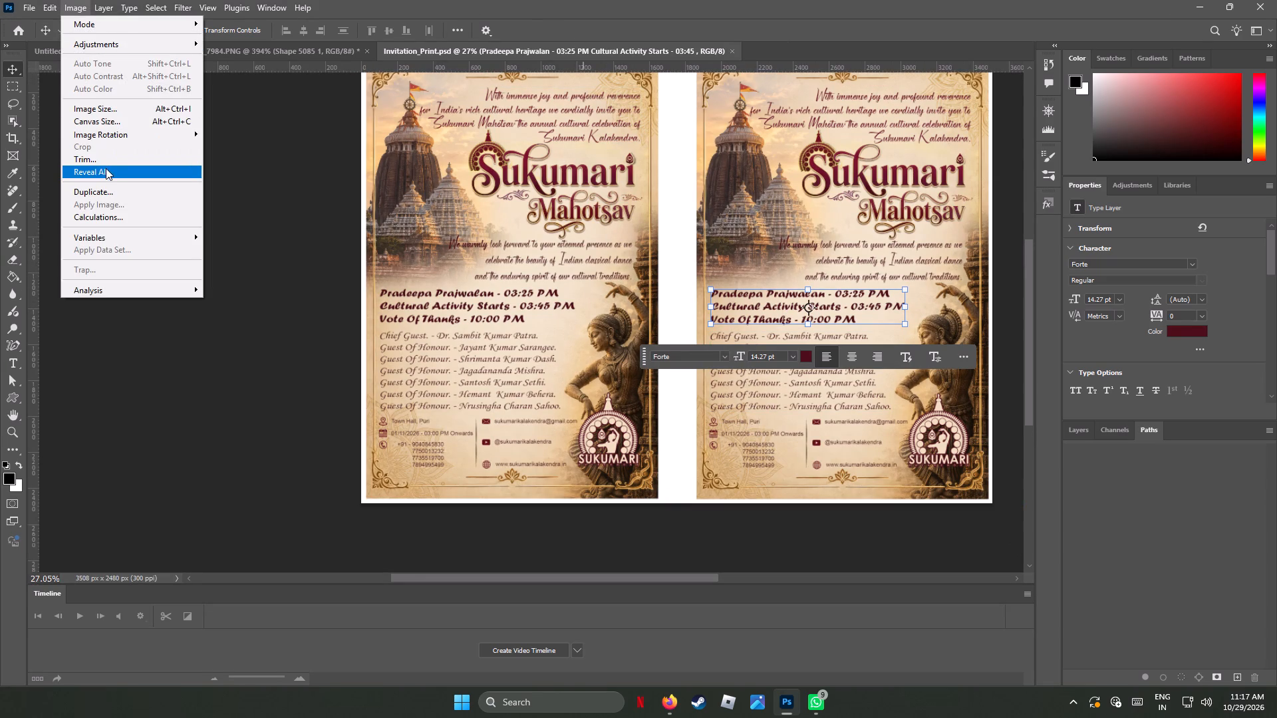
{"action": "left_click", "coordinate": [119, 106]}
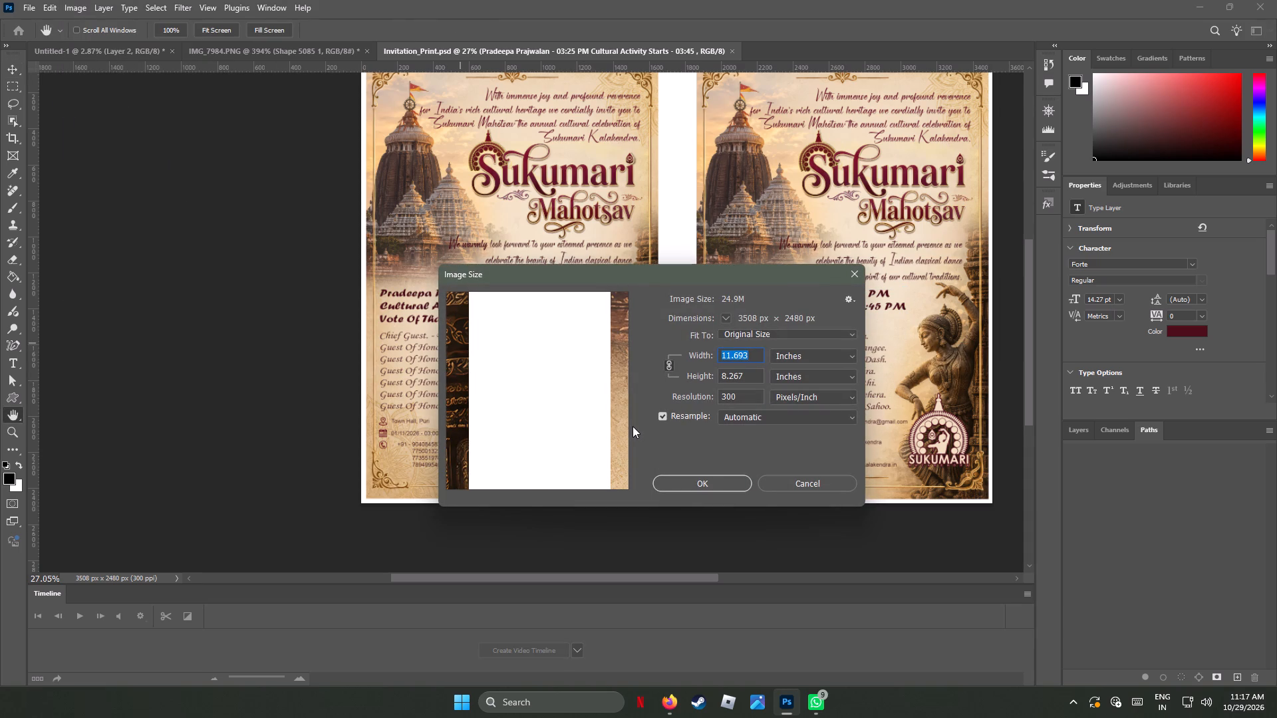
{"action": "left_click", "coordinate": [772, 483]}
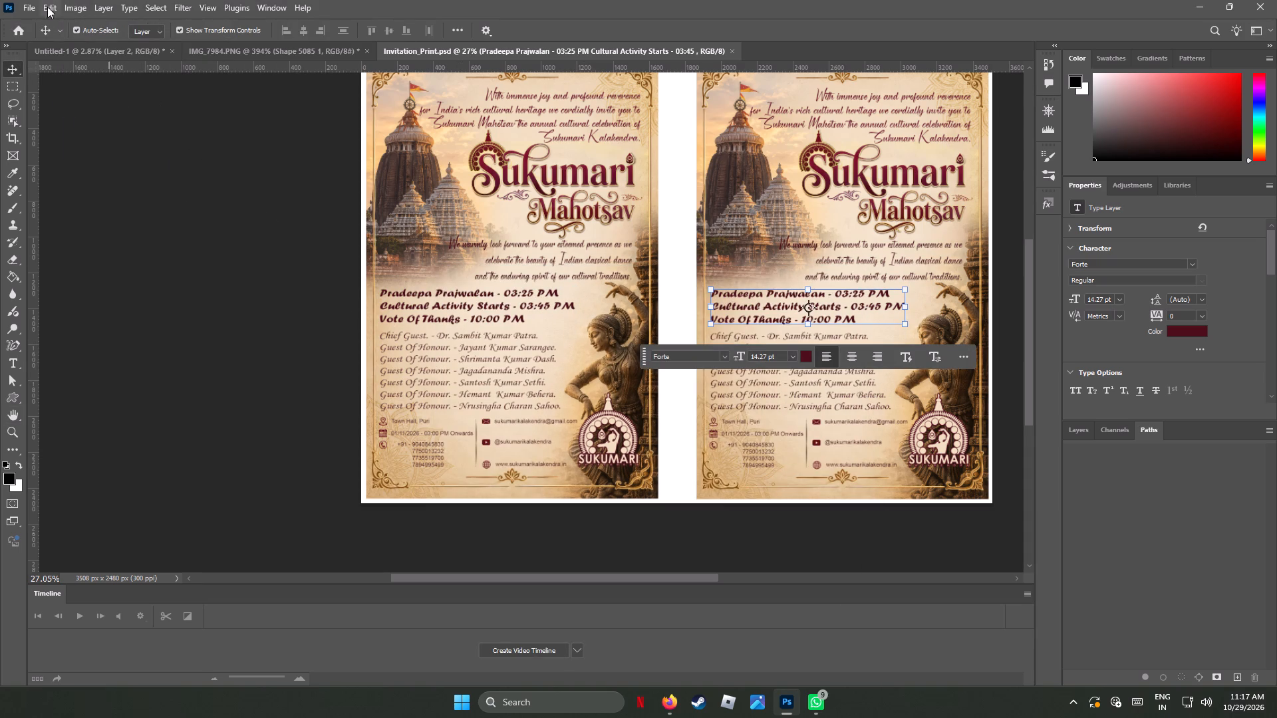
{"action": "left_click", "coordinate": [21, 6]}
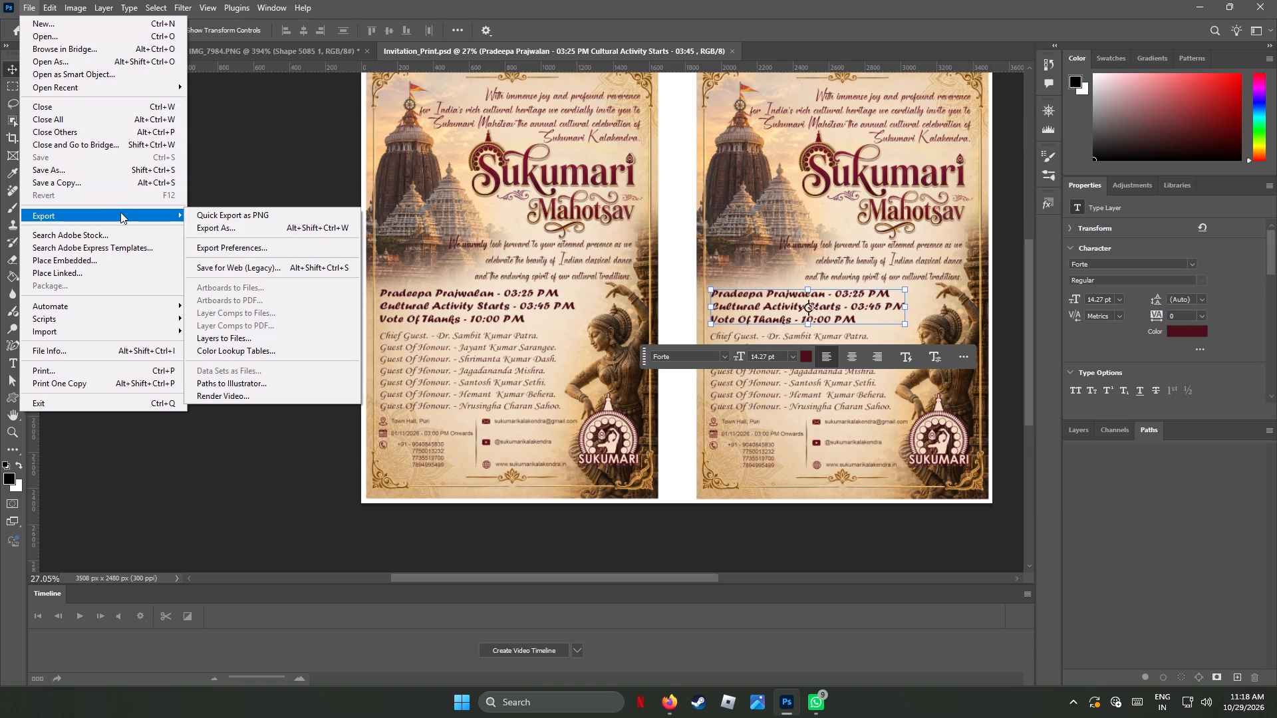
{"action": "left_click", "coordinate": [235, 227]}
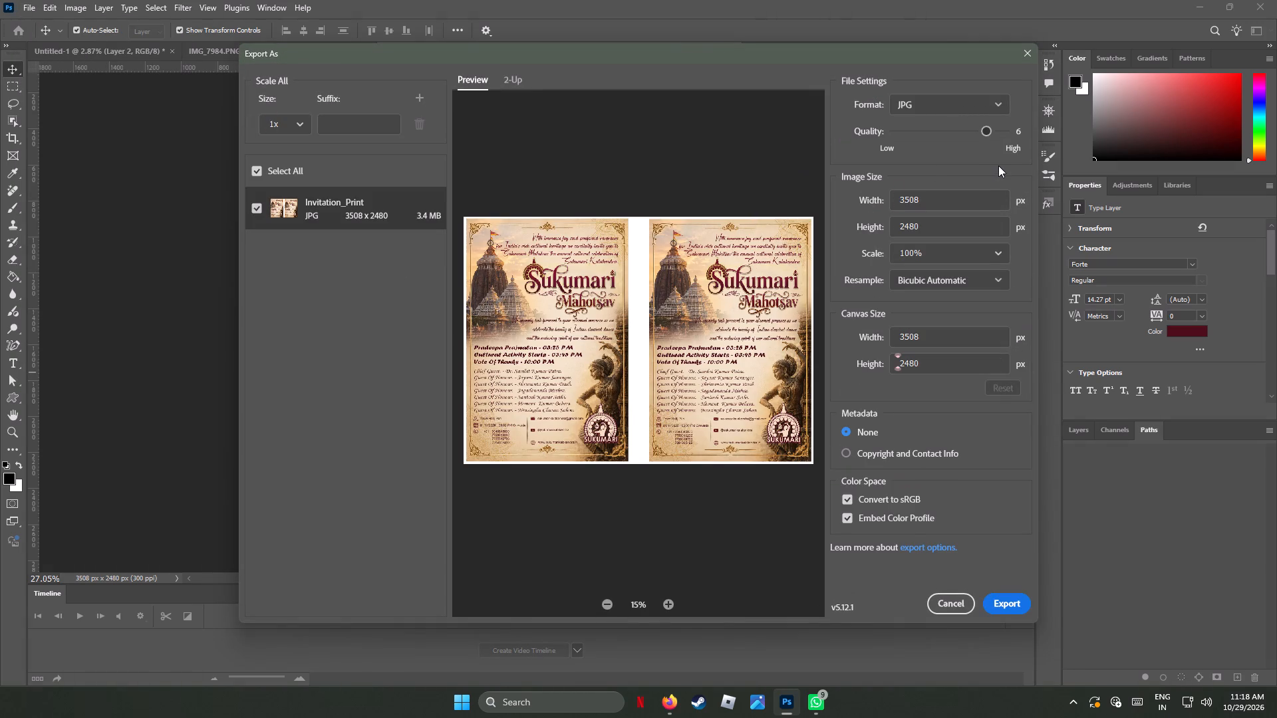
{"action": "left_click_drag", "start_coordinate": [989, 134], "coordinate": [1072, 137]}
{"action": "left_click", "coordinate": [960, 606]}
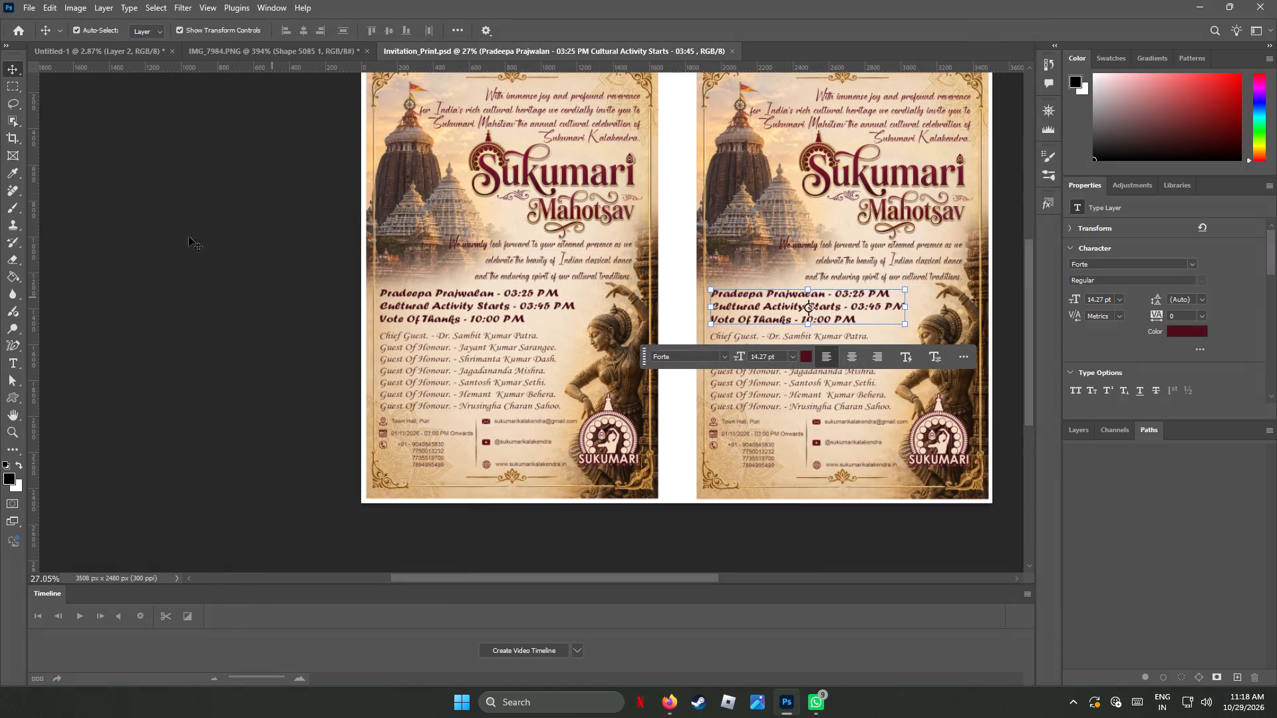
Save the invitation to the Desktop in Photoshop PDF format as Invitation_Print.pdf.
{"action": "left_click", "coordinate": [25, 6]}
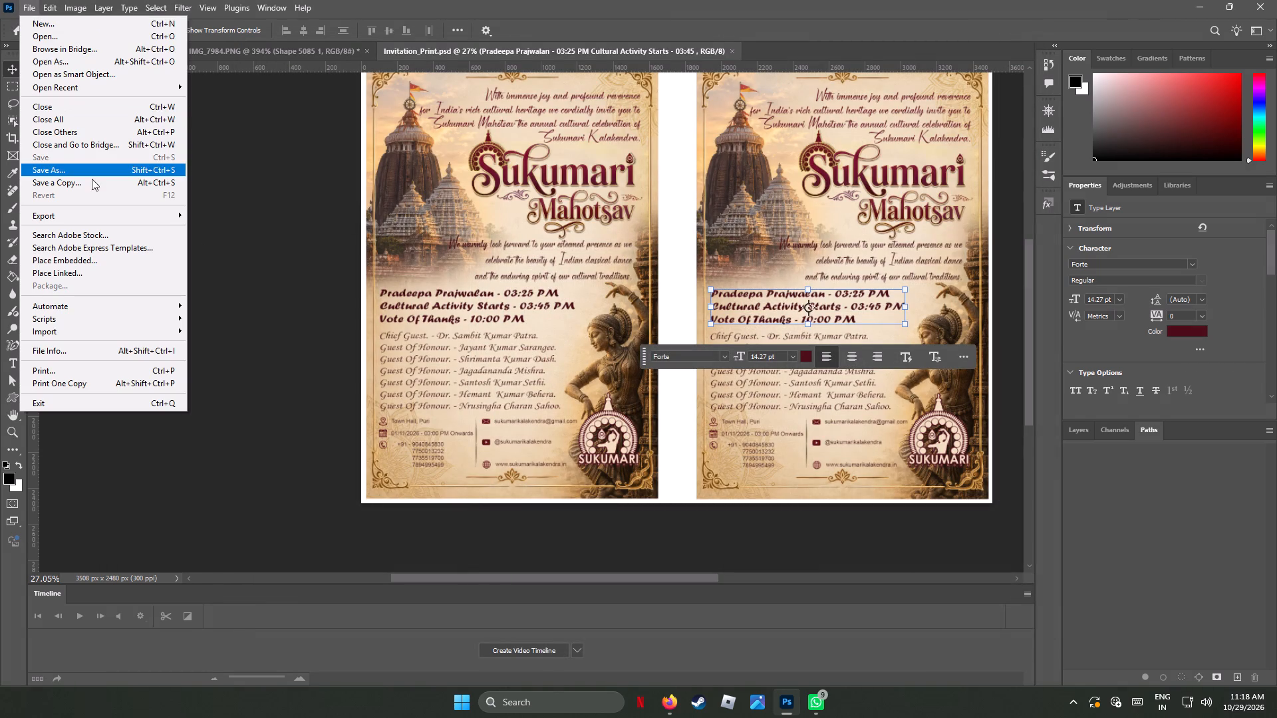
{"action": "left_click", "coordinate": [85, 173]}
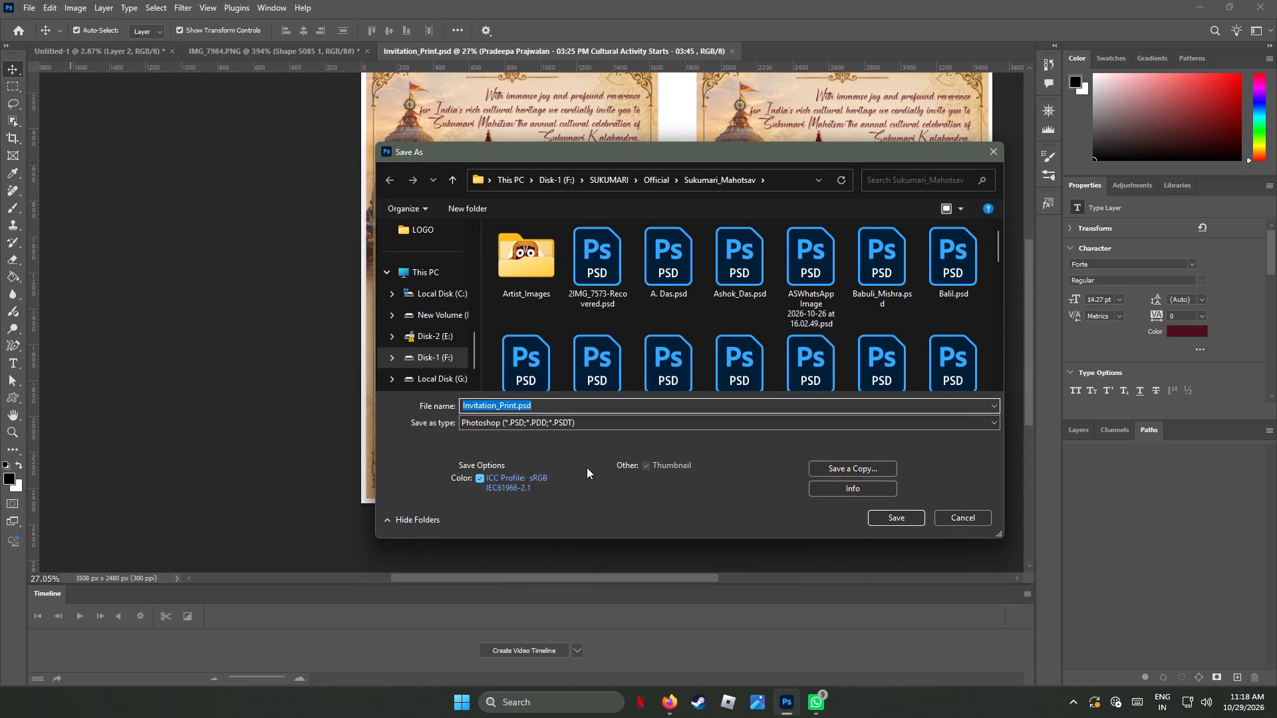
{"action": "left_click", "coordinate": [593, 426]}
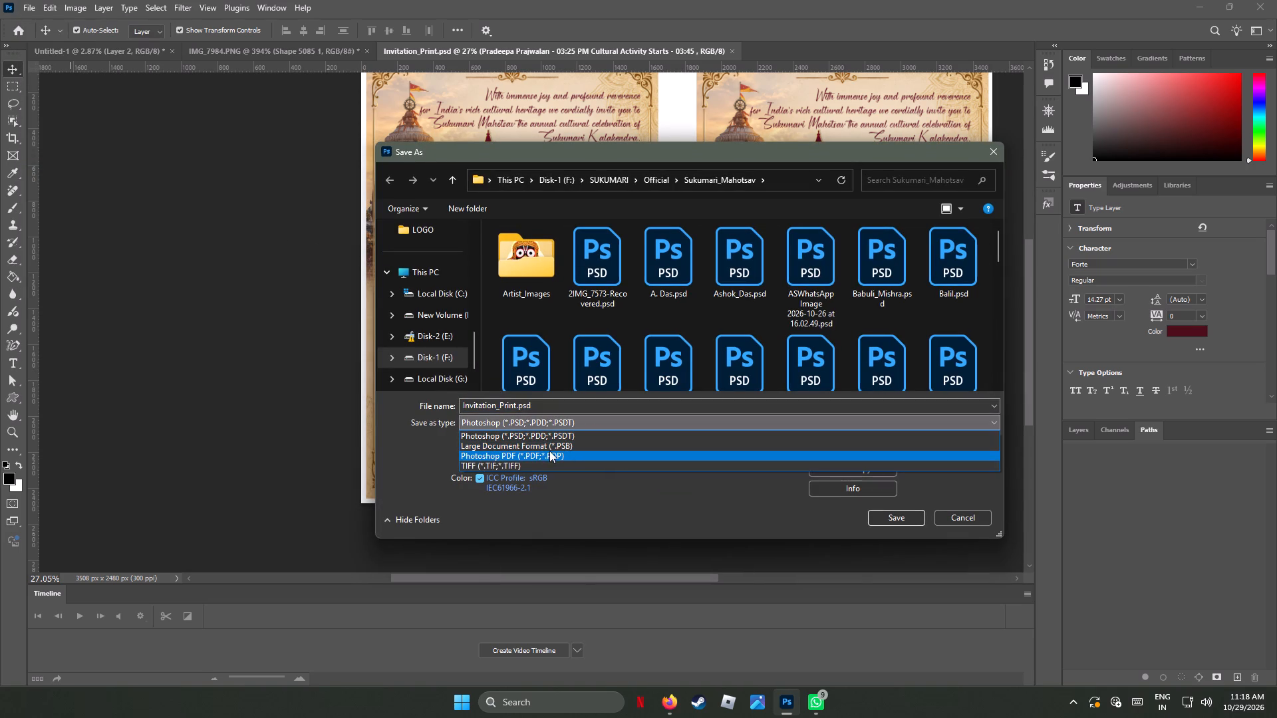
{"action": "left_click", "coordinate": [541, 457]}
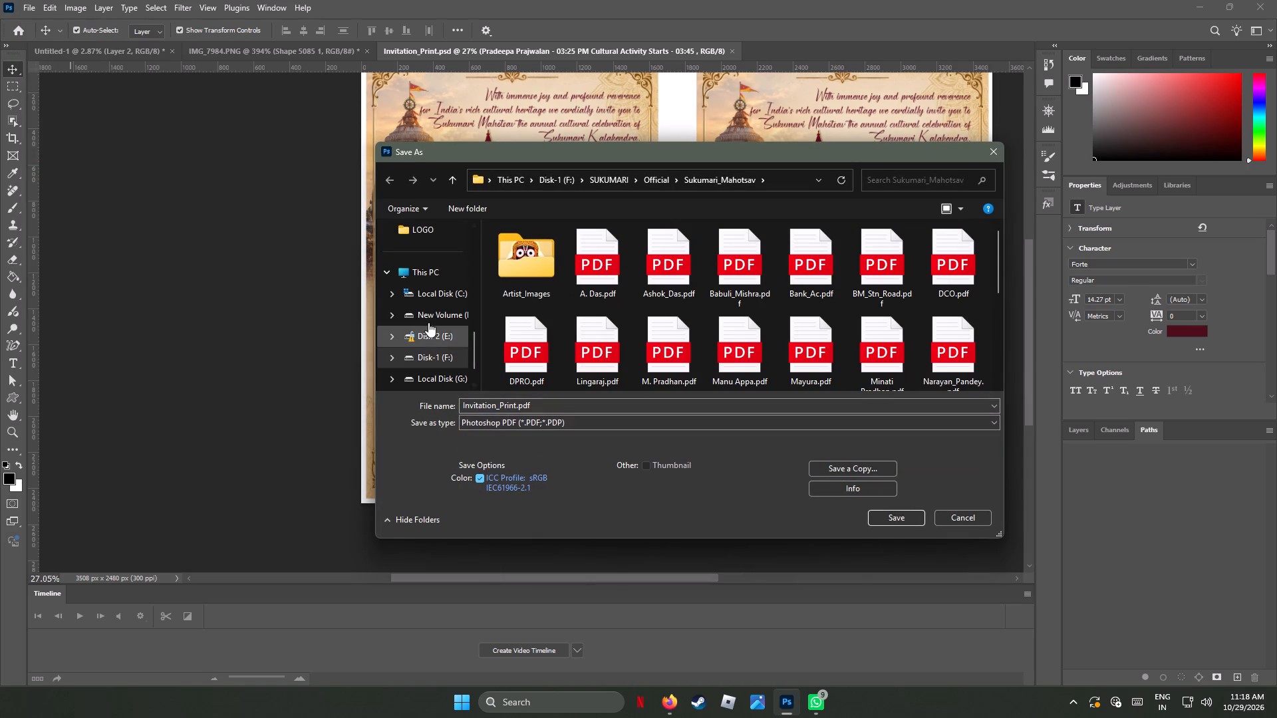
{"action": "left_click_drag", "start_coordinate": [473, 343], "coordinate": [477, 296]}
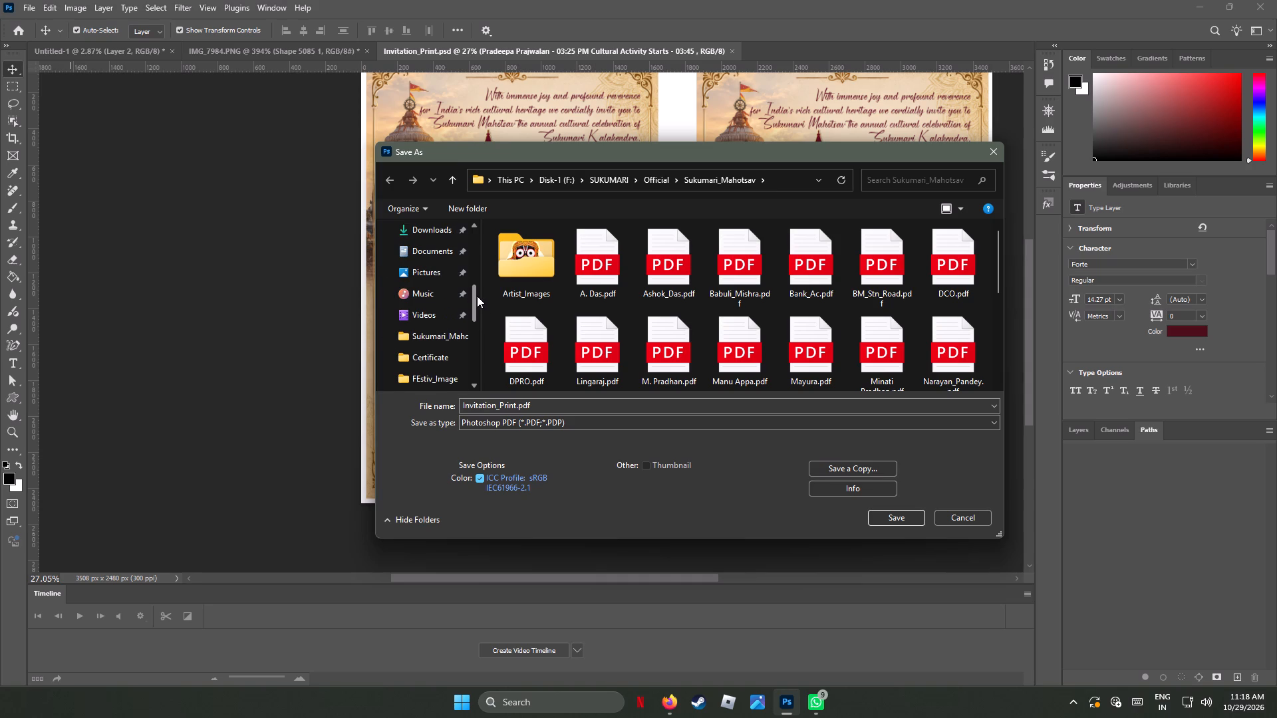
{"action": "left_click_drag", "start_coordinate": [477, 296], "coordinate": [475, 274]}
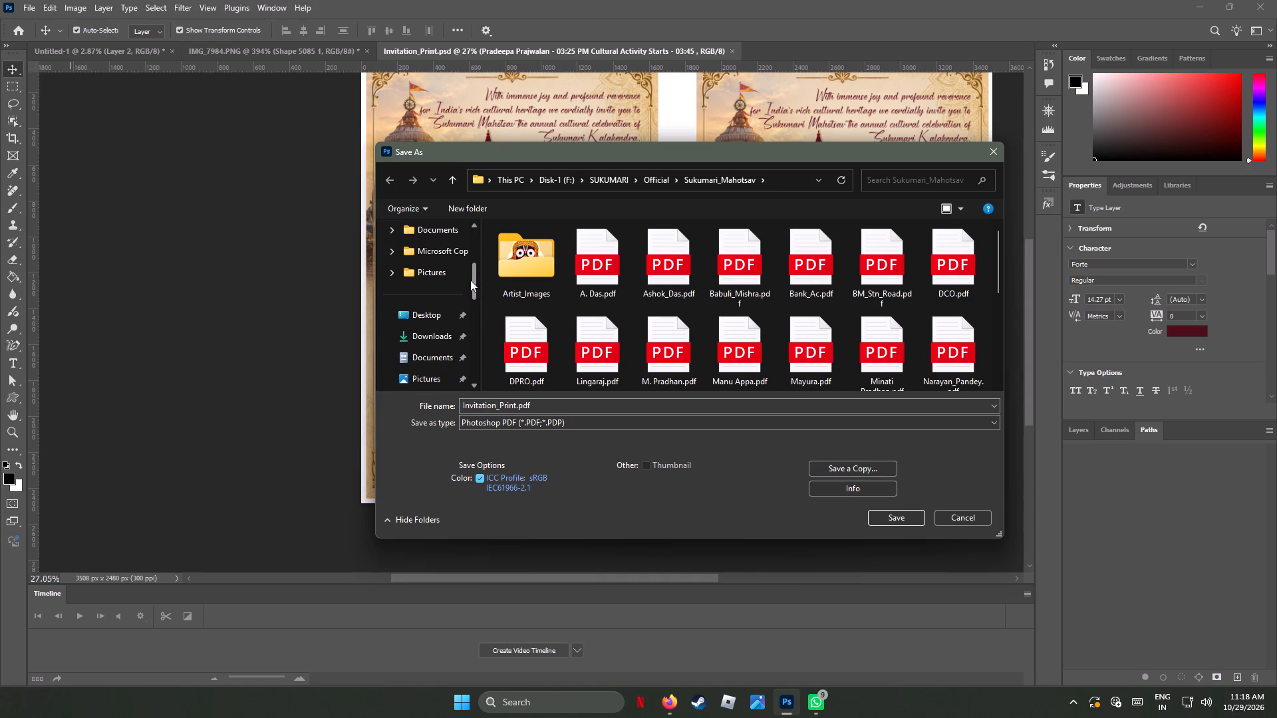
{"action": "left_click", "coordinate": [432, 315]}
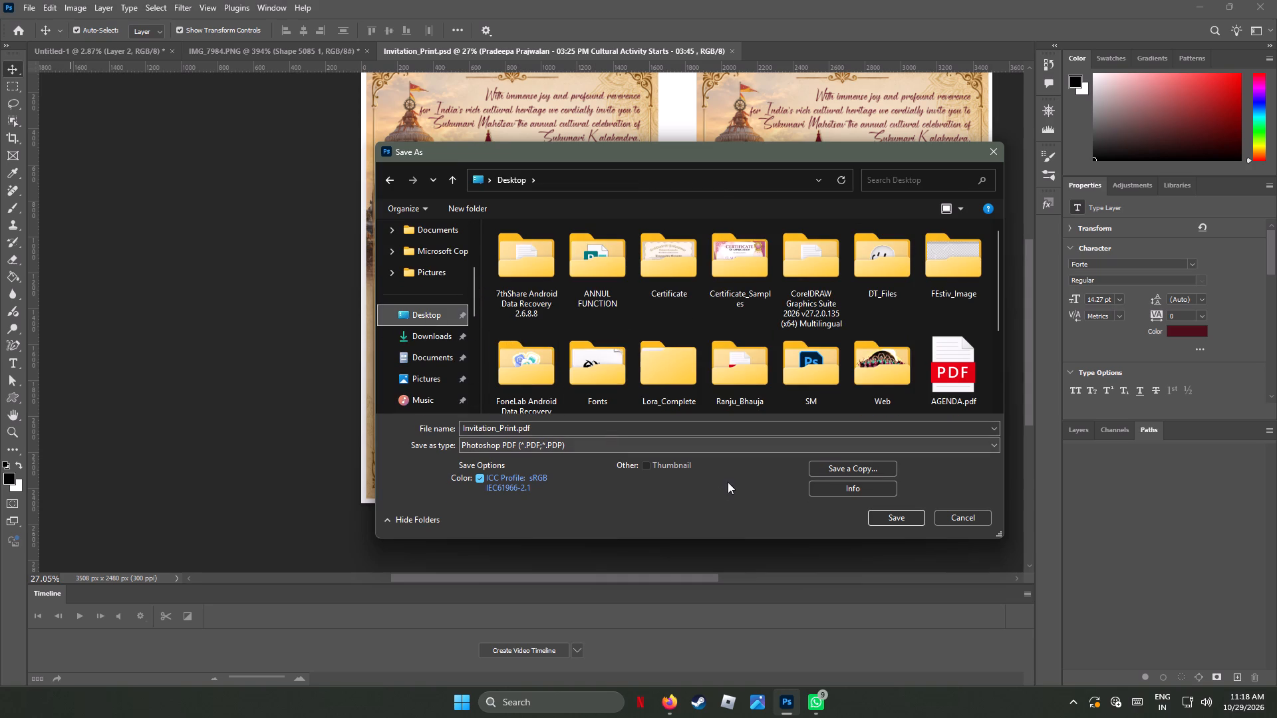
{"action": "left_click", "coordinate": [878, 517]}
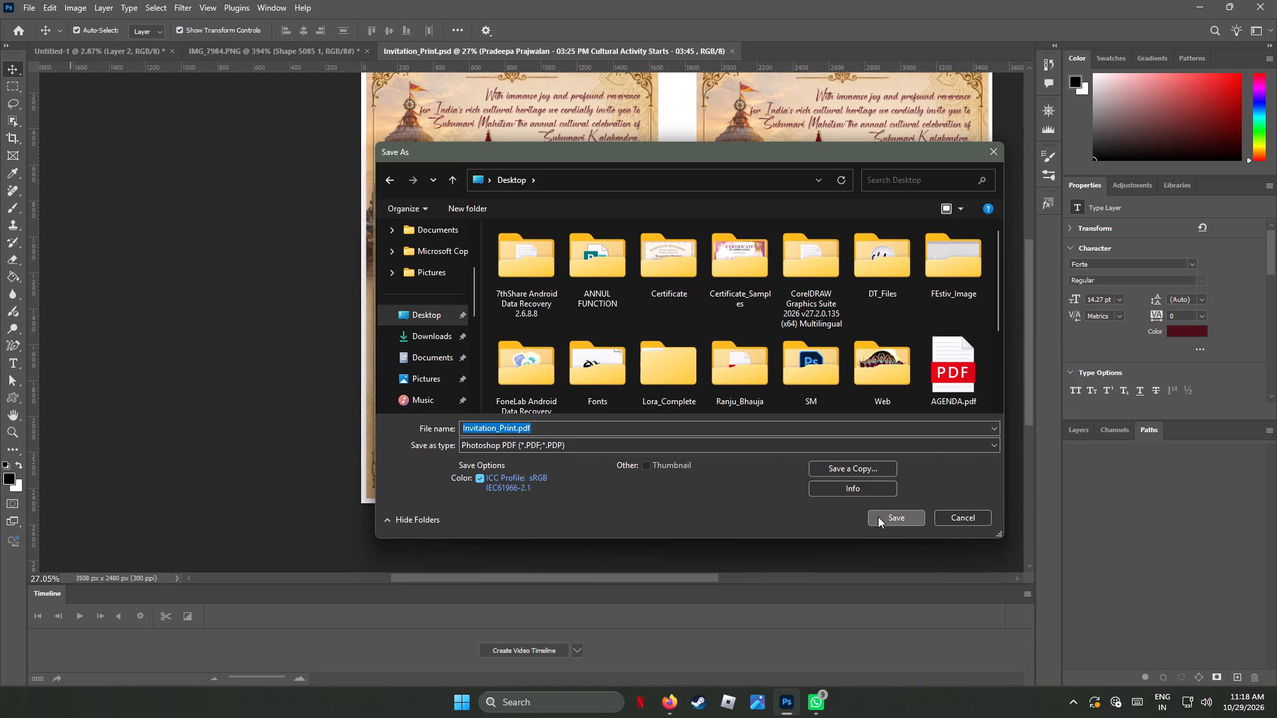
{"action": "left_click", "coordinate": [650, 276]}
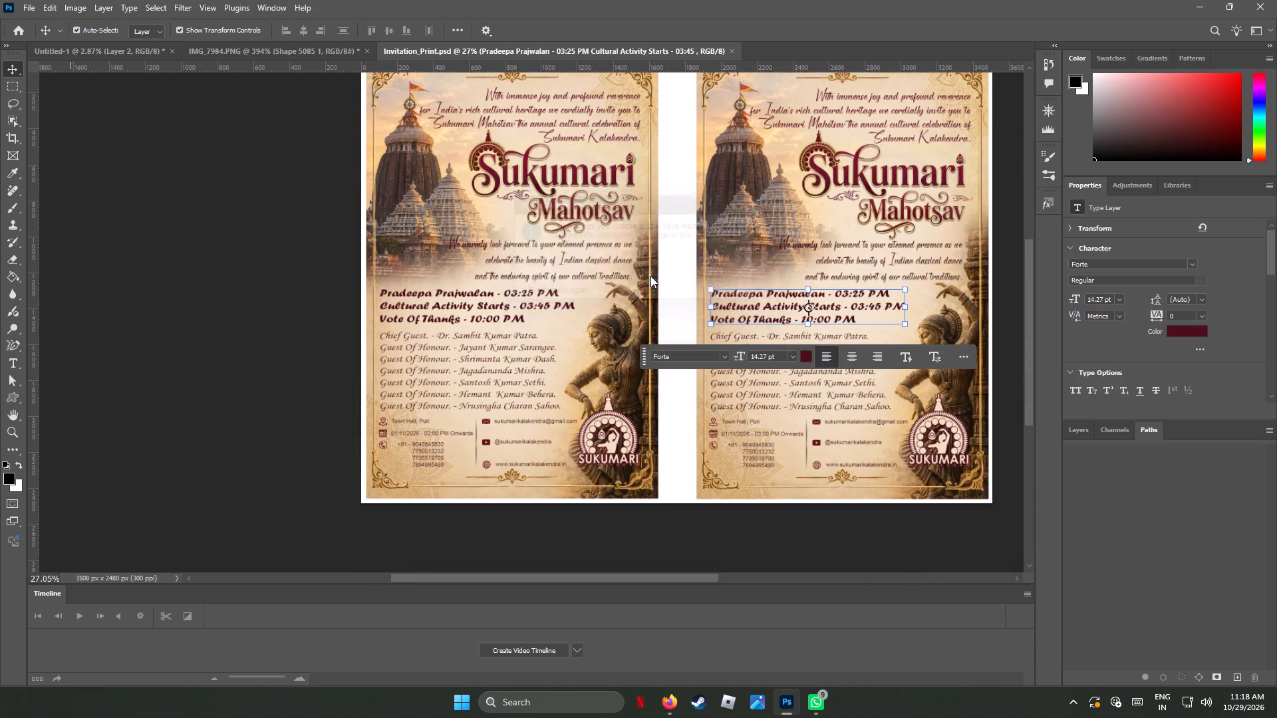
{"action": "left_click", "coordinate": [761, 437]}
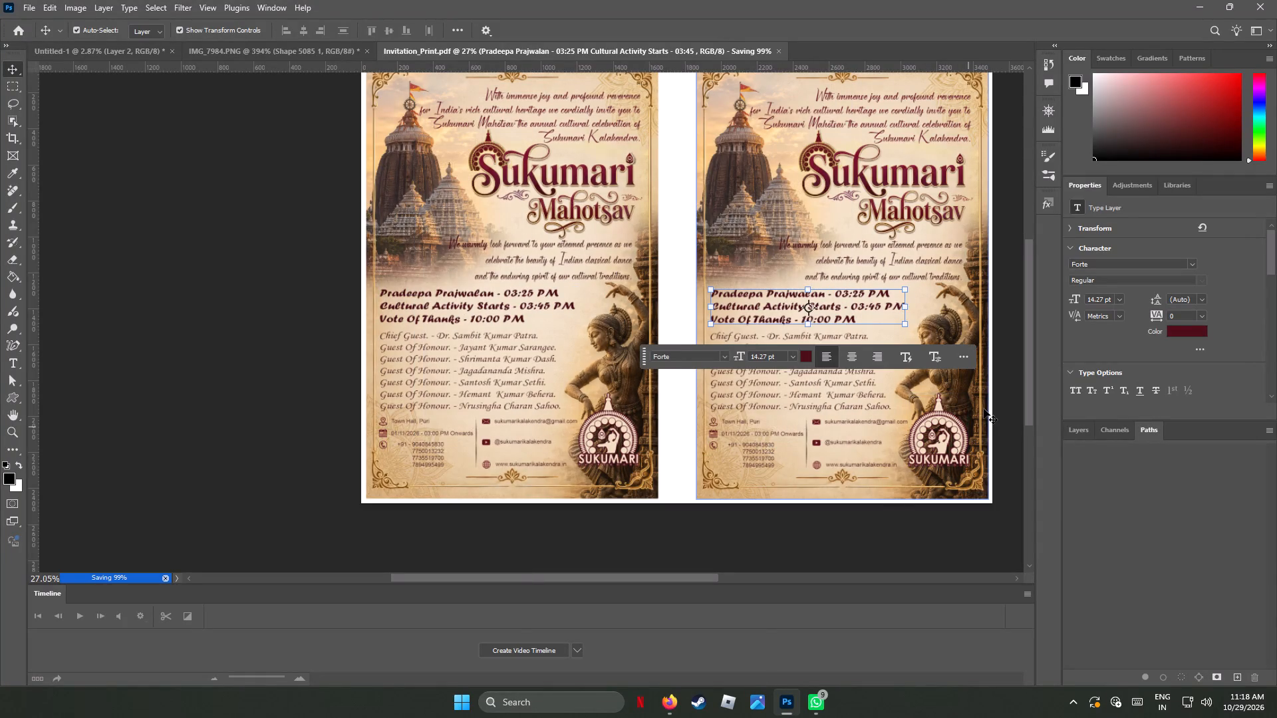
Switch to the desktop and check the file properties of Invitation_Print.pdf.
{"action": "left_click", "coordinate": [1200, 5]}
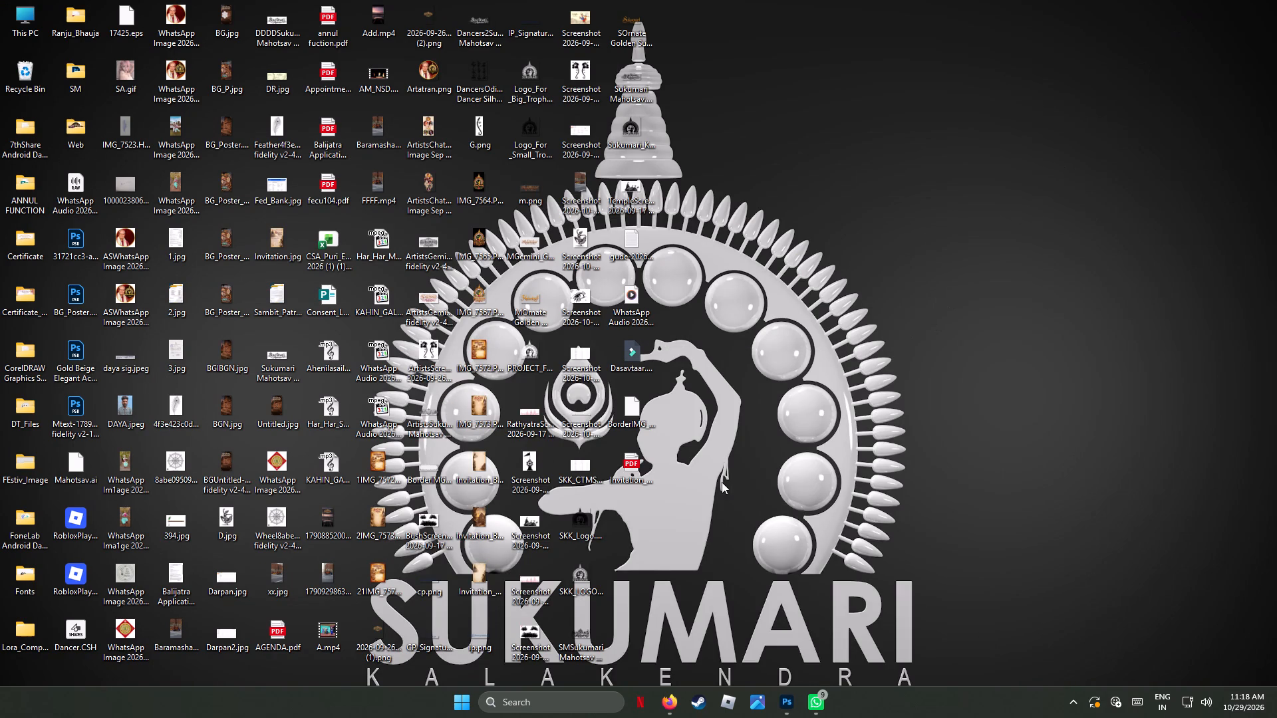
{"action": "right_click", "coordinate": [632, 463]}
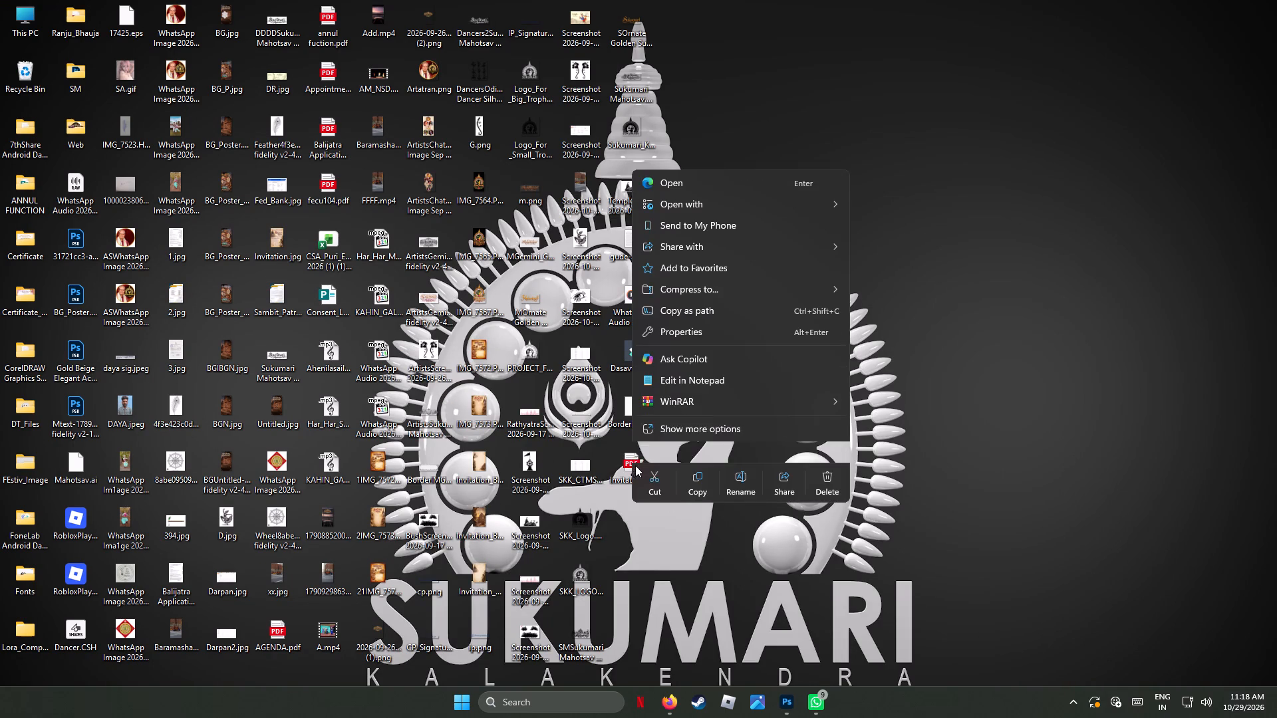
{"action": "left_click", "coordinate": [694, 330]}
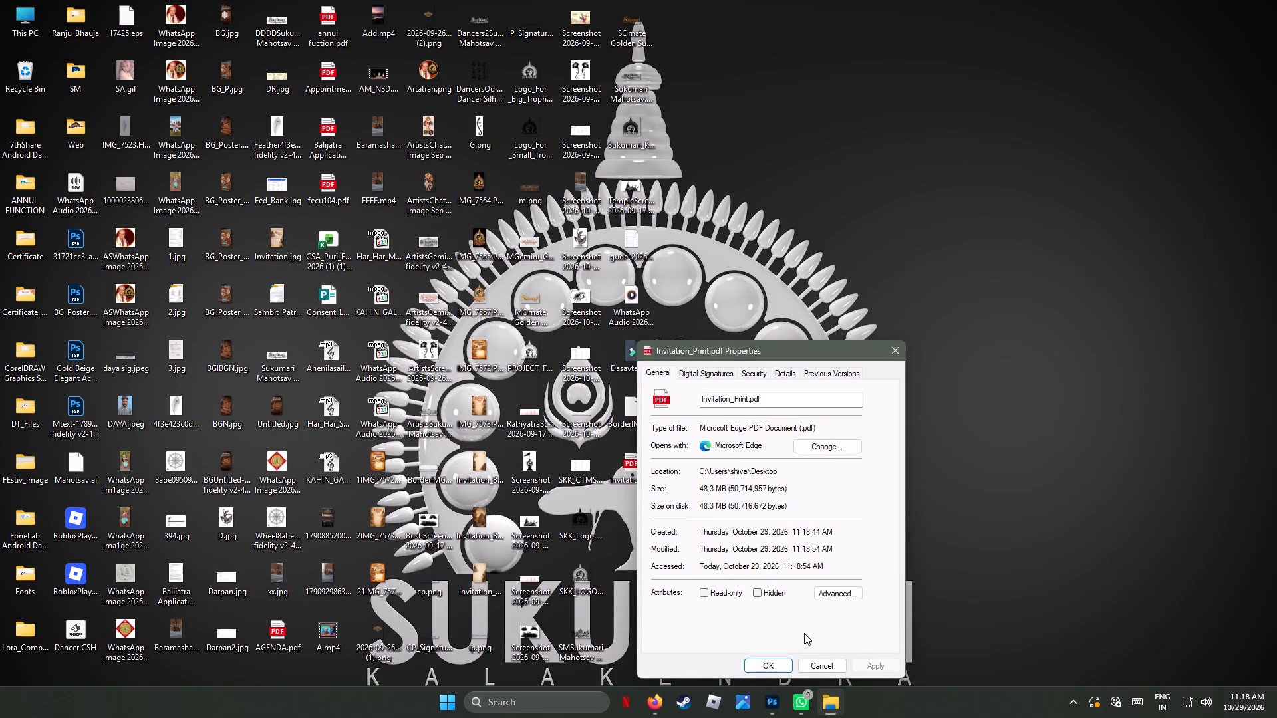
{"action": "left_click", "coordinate": [819, 667]}
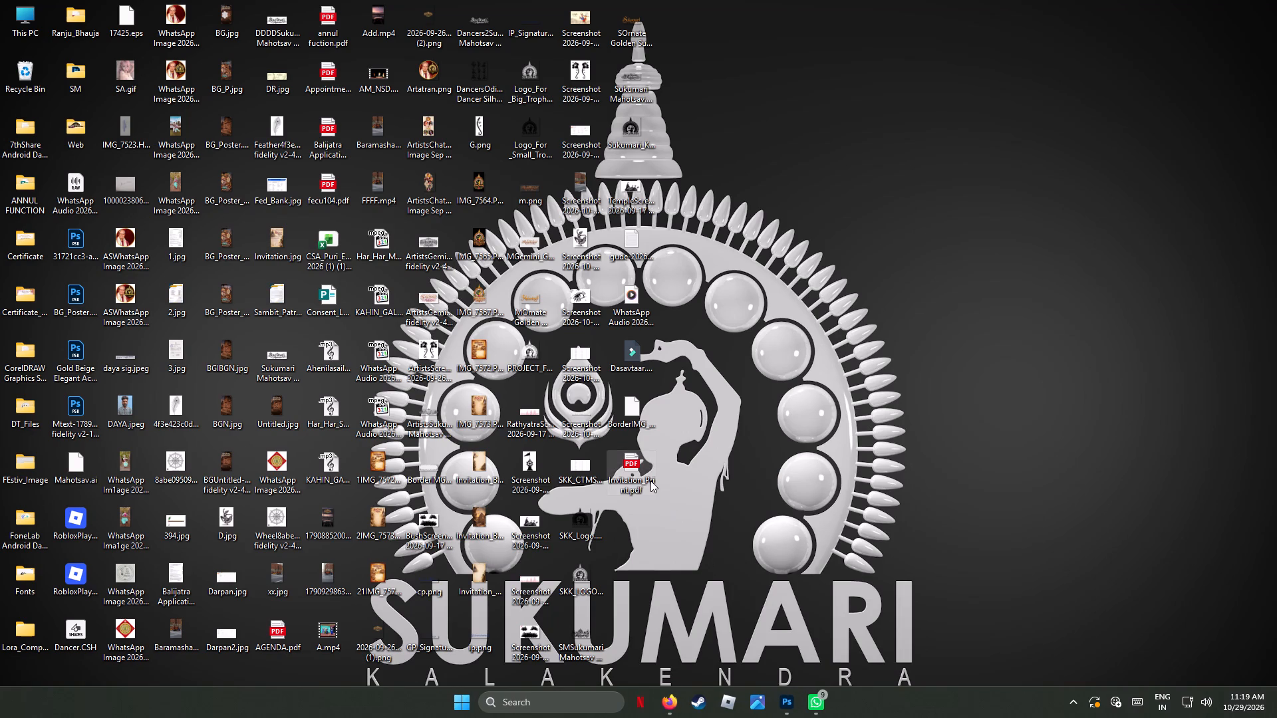
Open Invitation_Print.pdf from the desktop to review the two-up invitation page.
{"action": "double_click", "coordinate": [633, 456]}
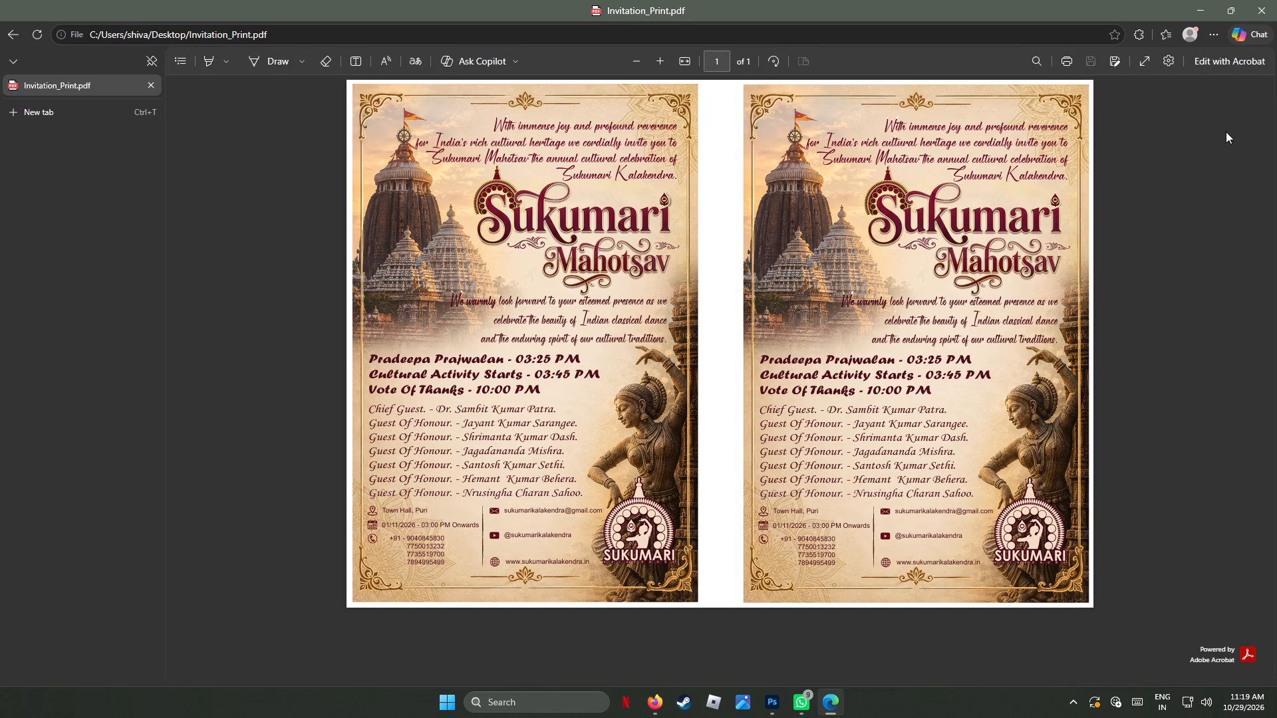
Close the PDF preview, switch to Firefox, search for "online pdf size reducer" in a new tab, and open iLovePDF's Compress PDF page.
{"action": "left_click", "coordinate": [1266, 3]}
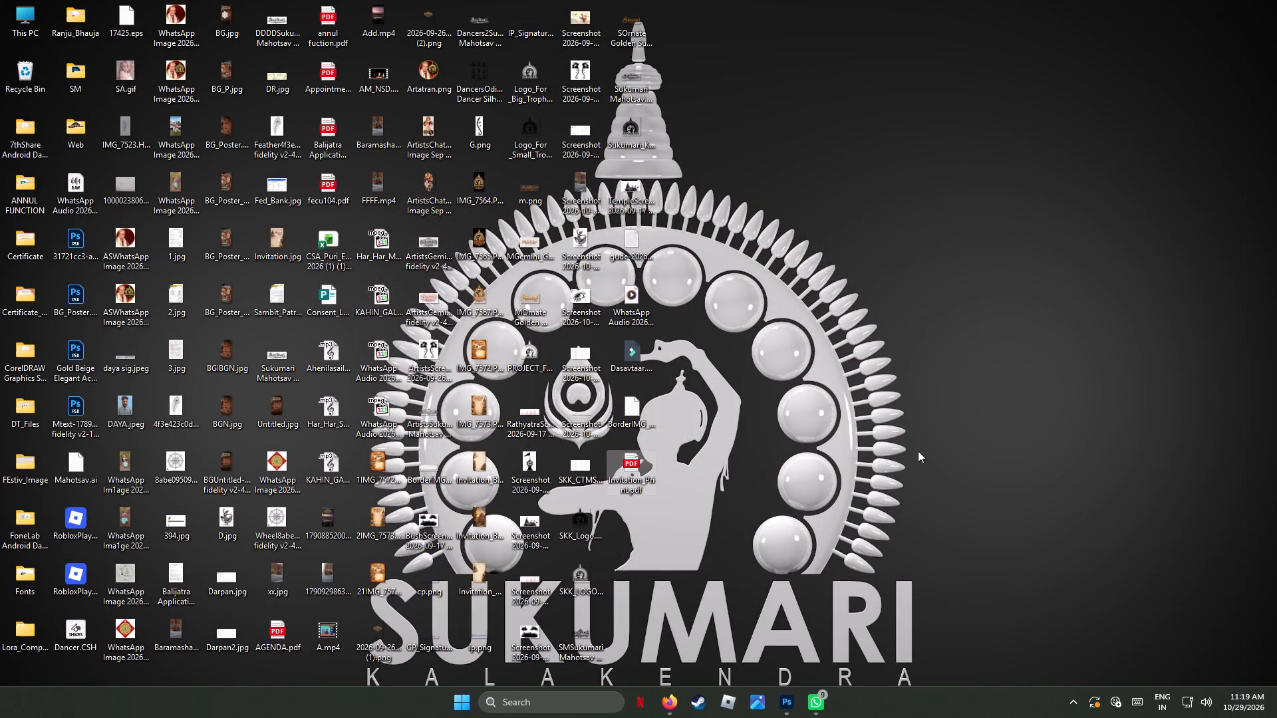
{"action": "left_click", "coordinate": [664, 705]}
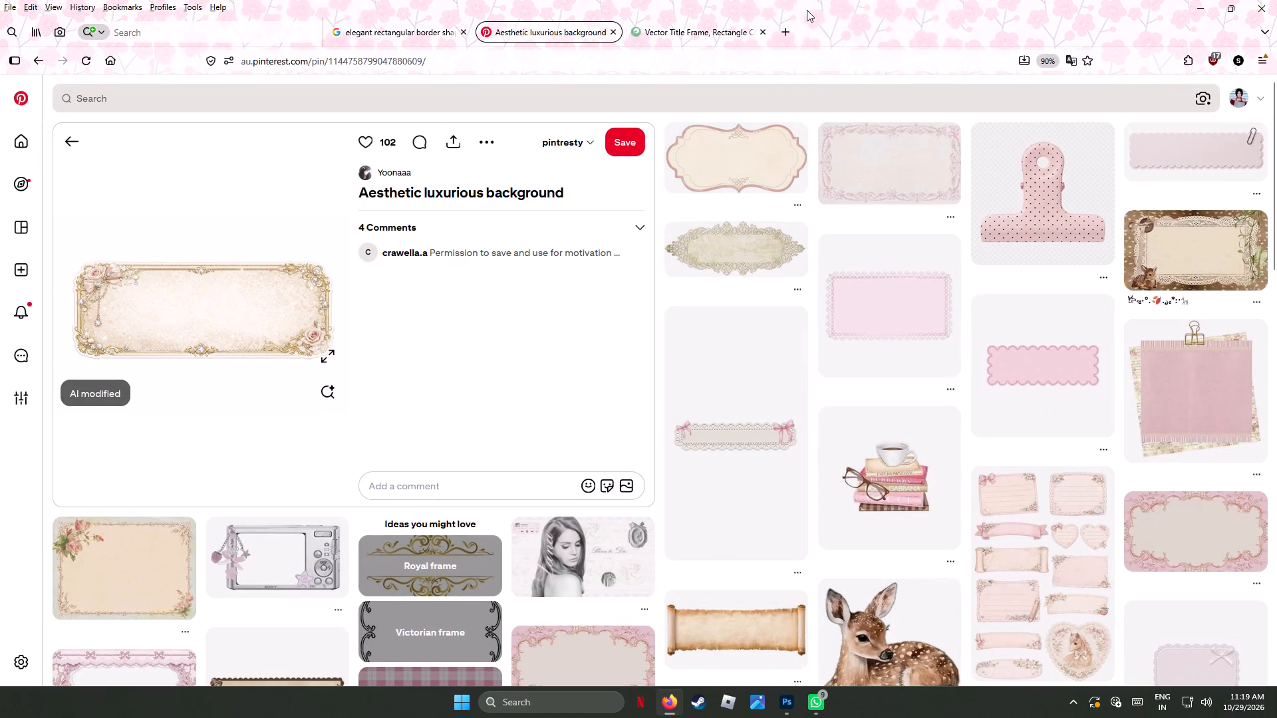
{"action": "left_click", "coordinate": [790, 27]}
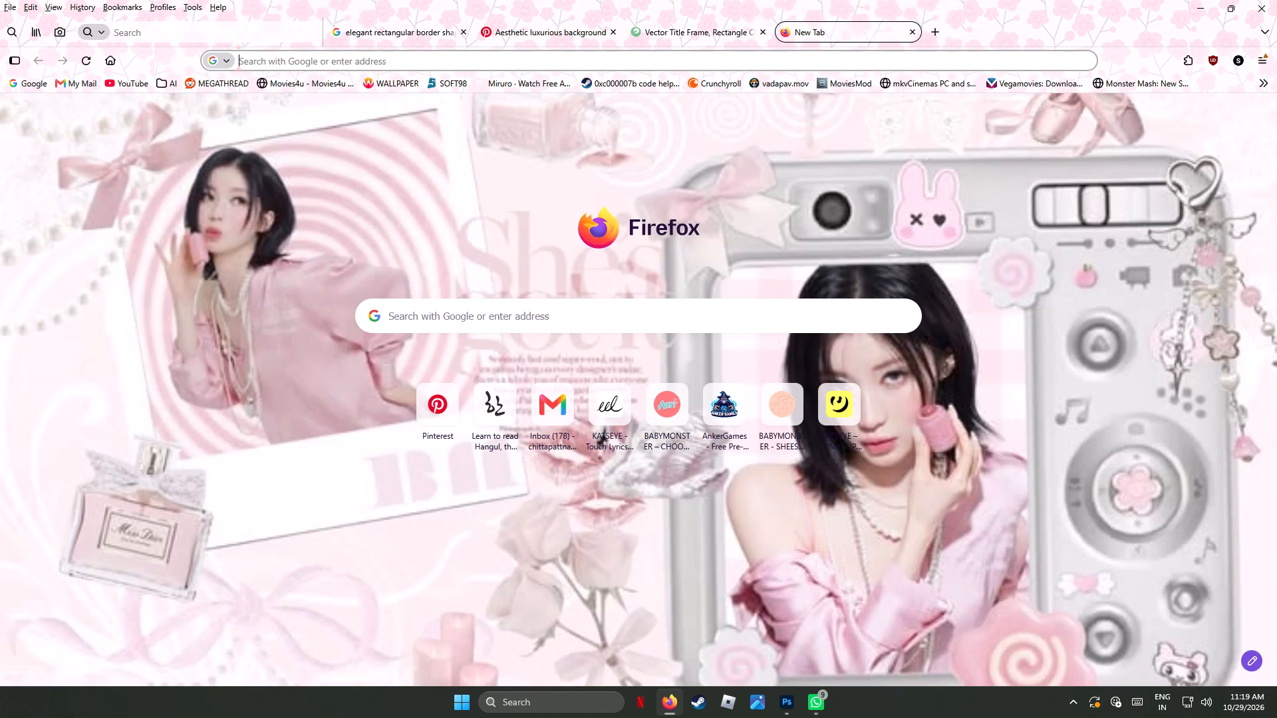
{"action": "left_click", "coordinate": [517, 308]}
{"action": "key", "text": "p"}
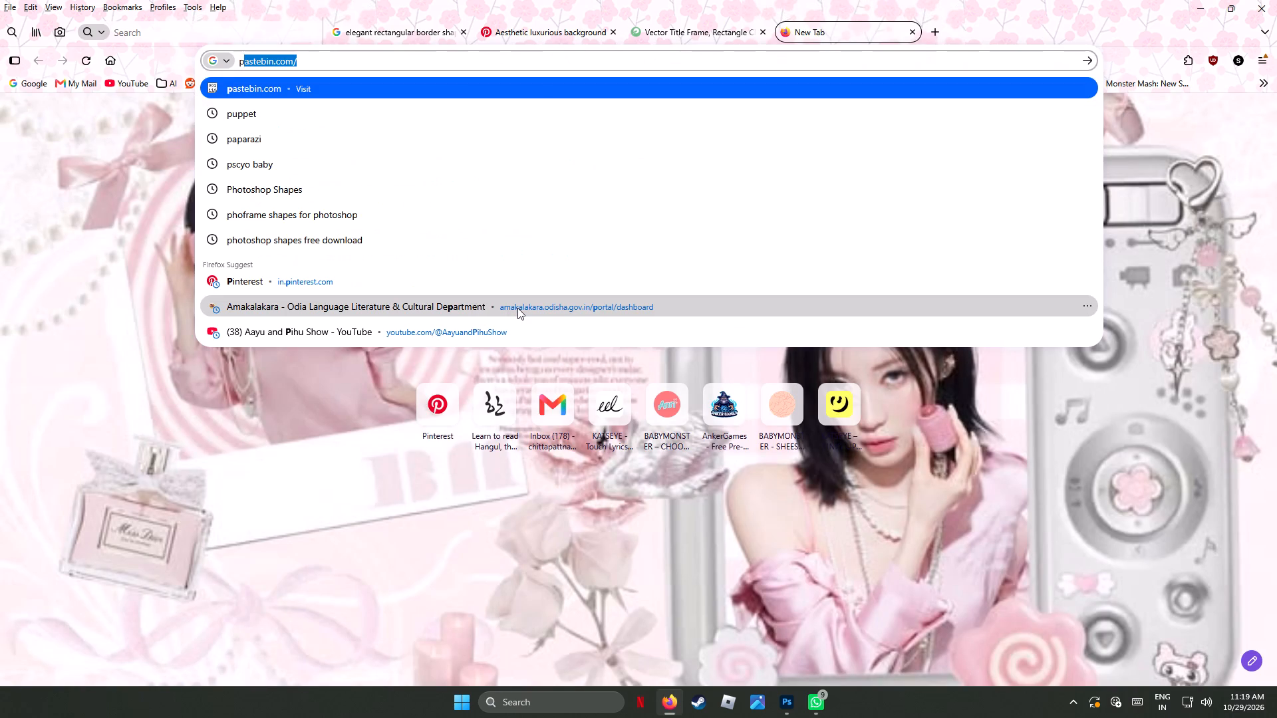
{"action": "key", "text": "d"}
{"action": "key", "text": "f"}
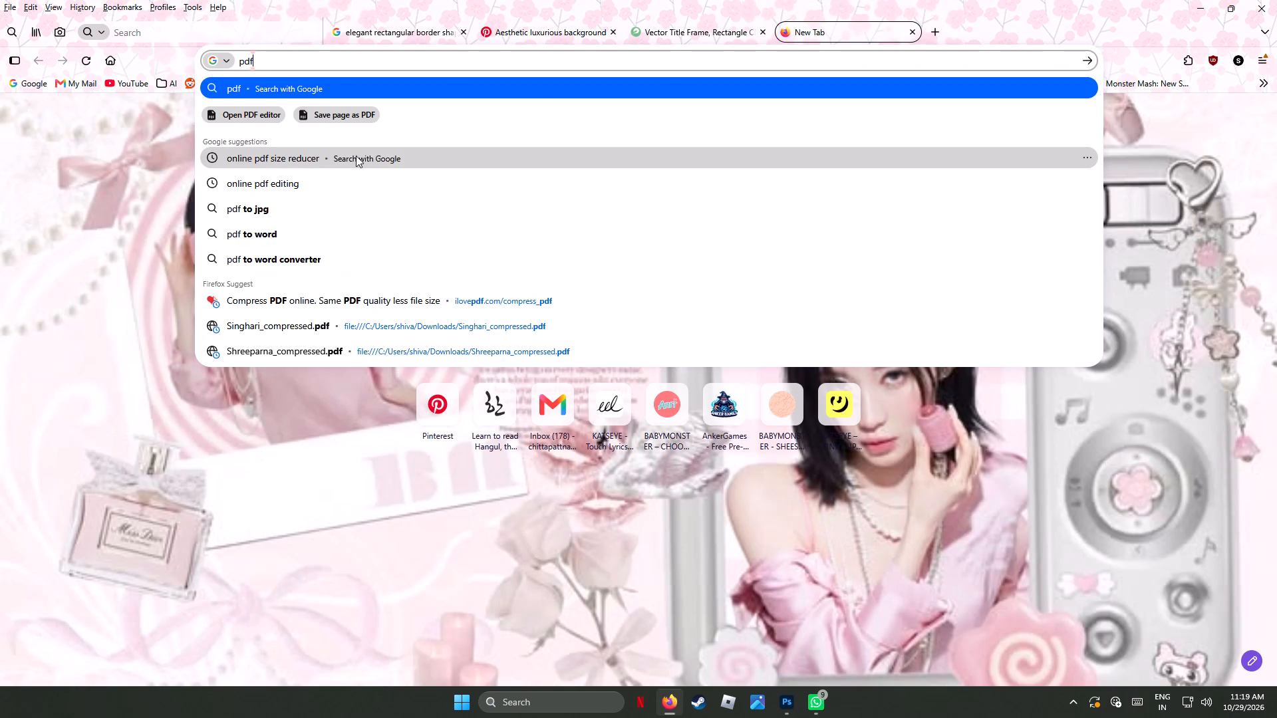
{"action": "left_click", "coordinate": [356, 156]}
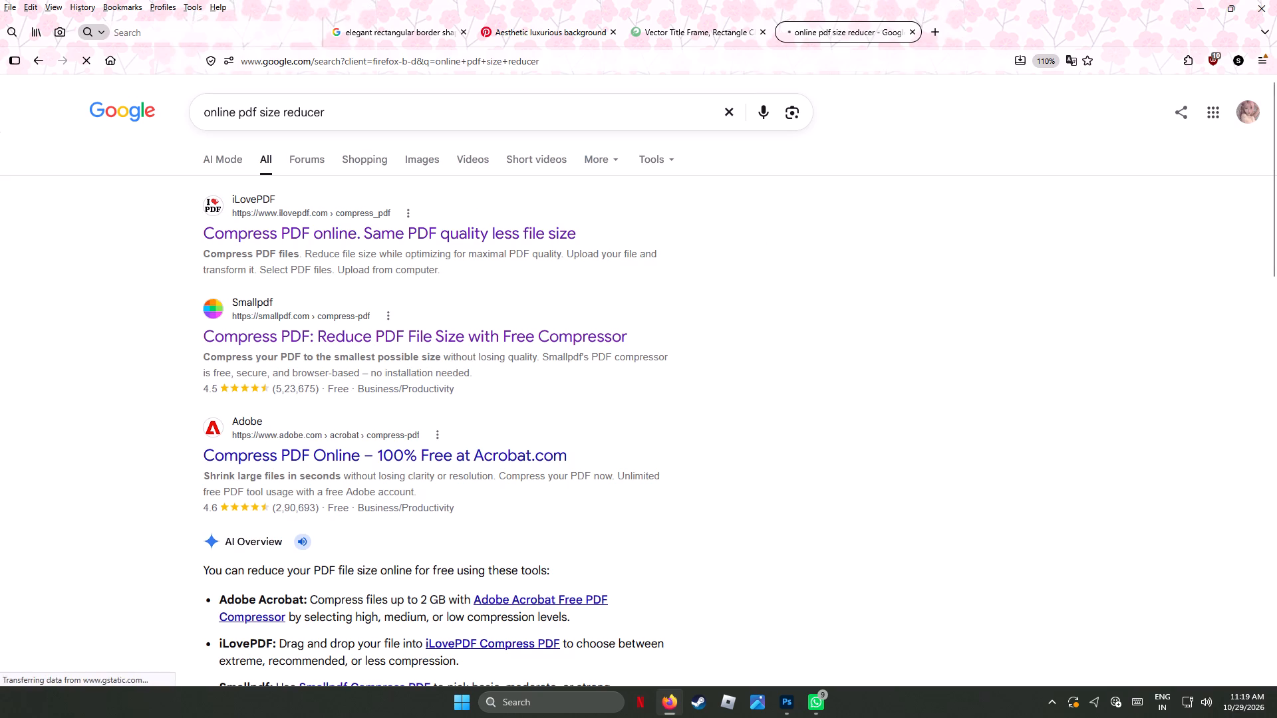
{"action": "left_click", "coordinate": [417, 232]}
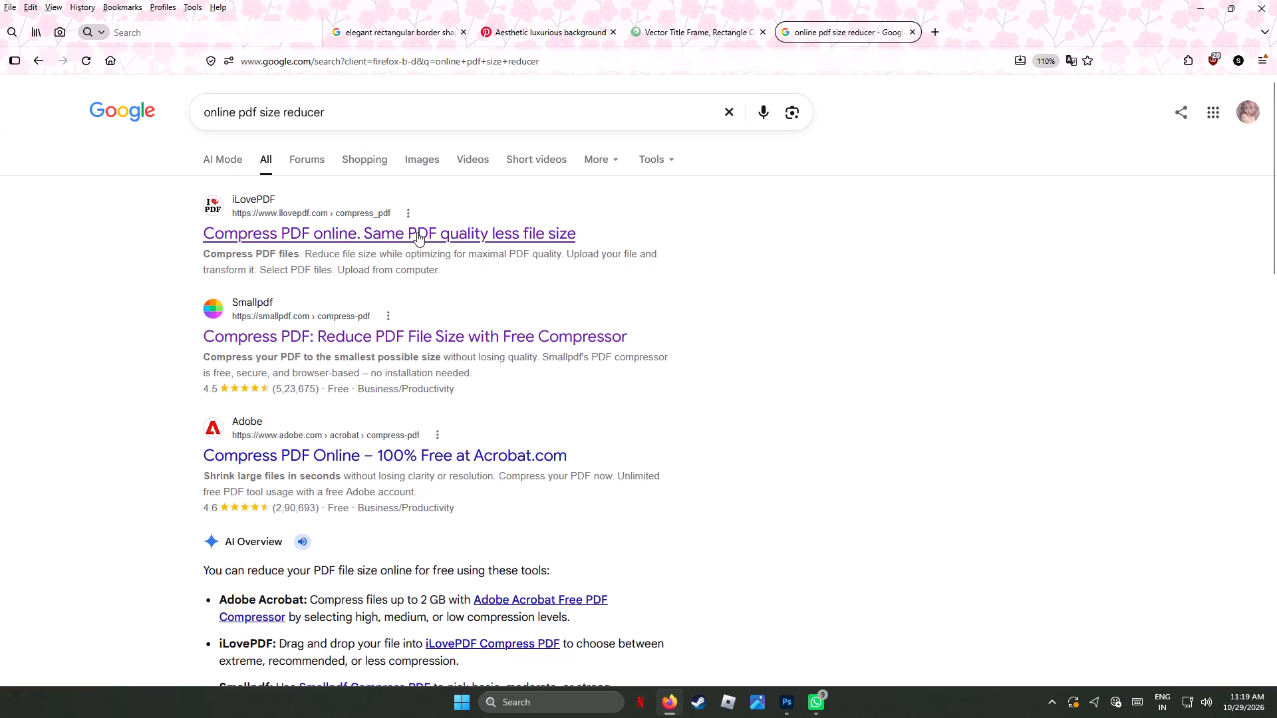
Add Invitation_Print.pdf from the desktop to the iLovePDF compressor and compress it at the Recommended compression level.
{"action": "left_click_drag", "start_coordinate": [1002, 9], "coordinate": [835, 137]}
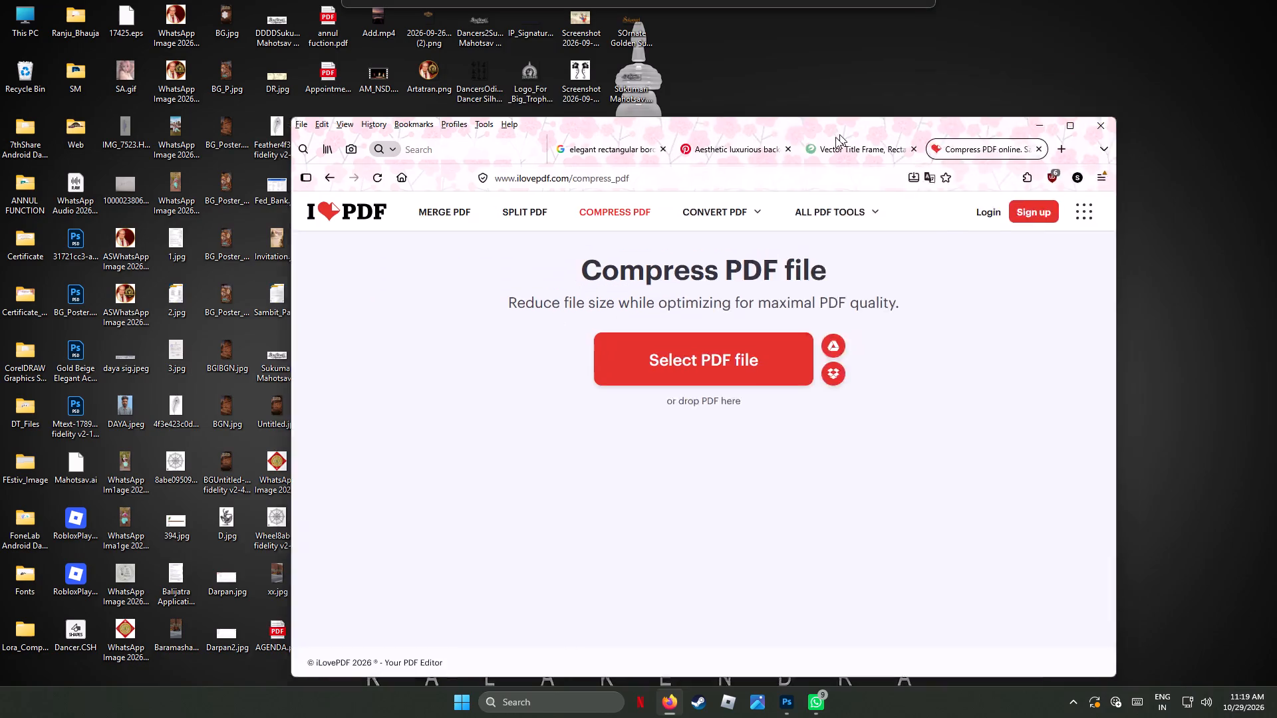
{"action": "left_click_drag", "start_coordinate": [835, 137], "coordinate": [303, 82]}
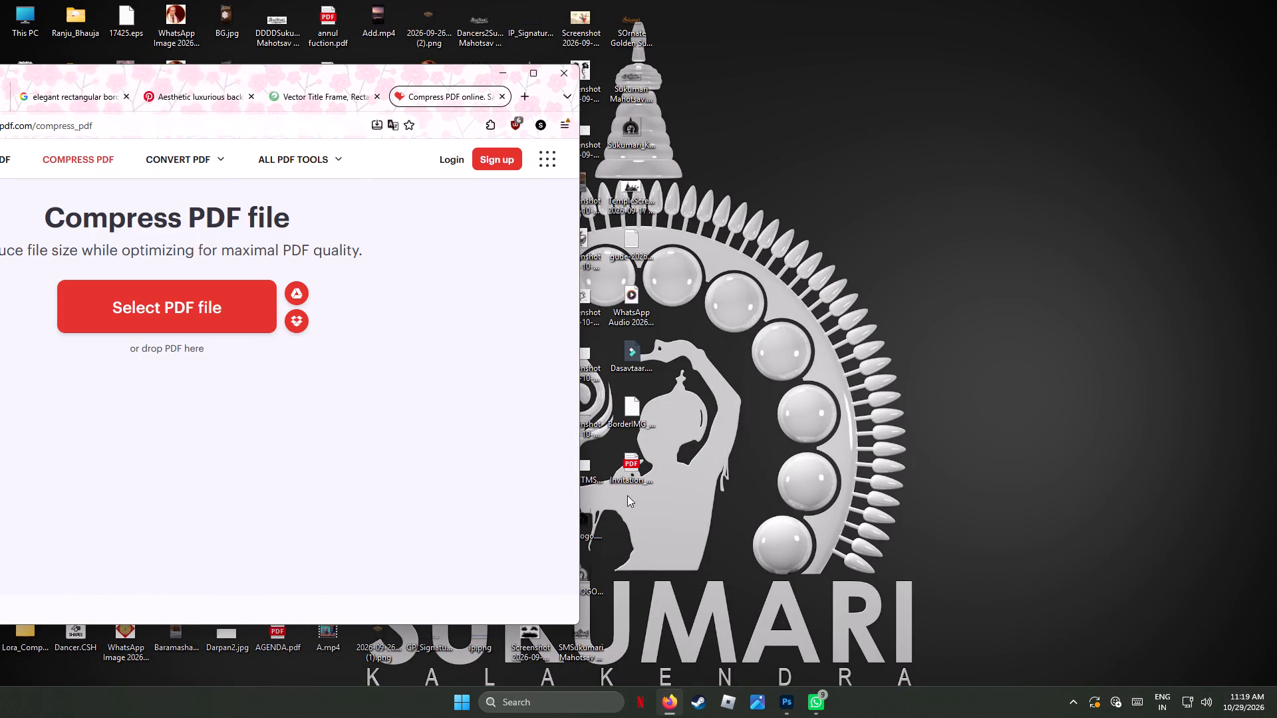
{"action": "left_click_drag", "start_coordinate": [630, 460], "coordinate": [166, 331]}
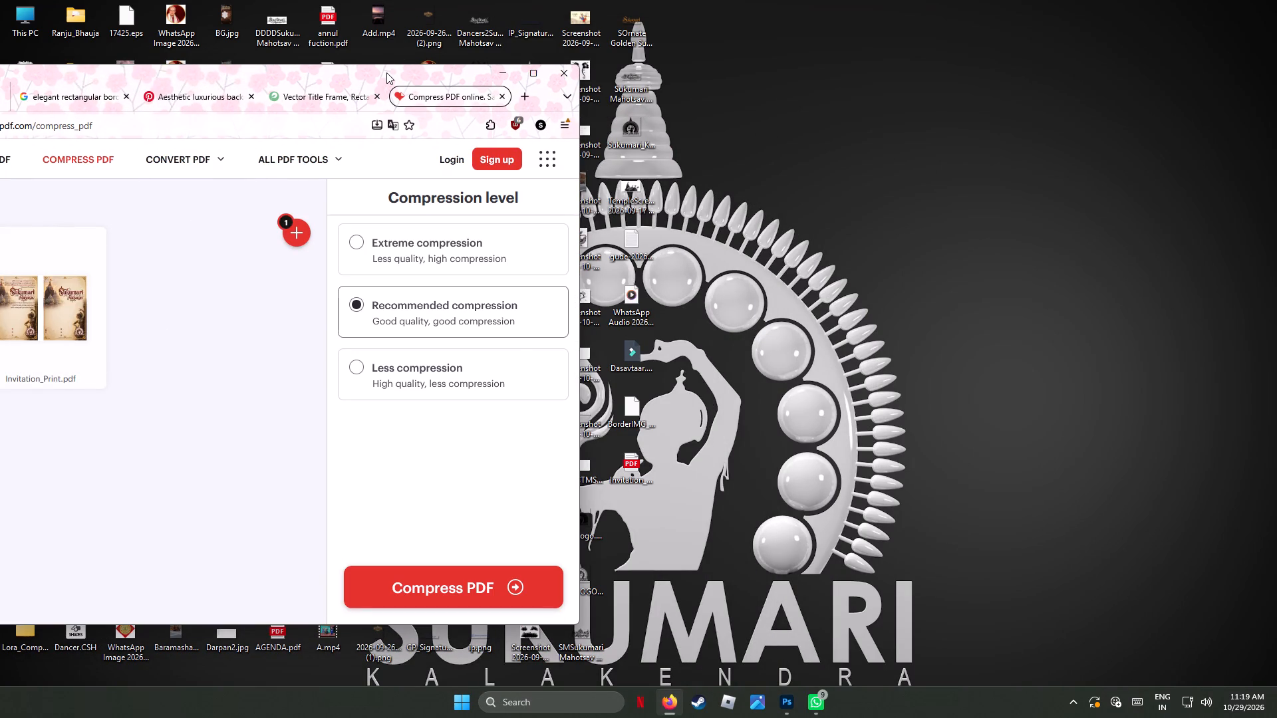
{"action": "left_click_drag", "start_coordinate": [386, 73], "coordinate": [731, 43]}
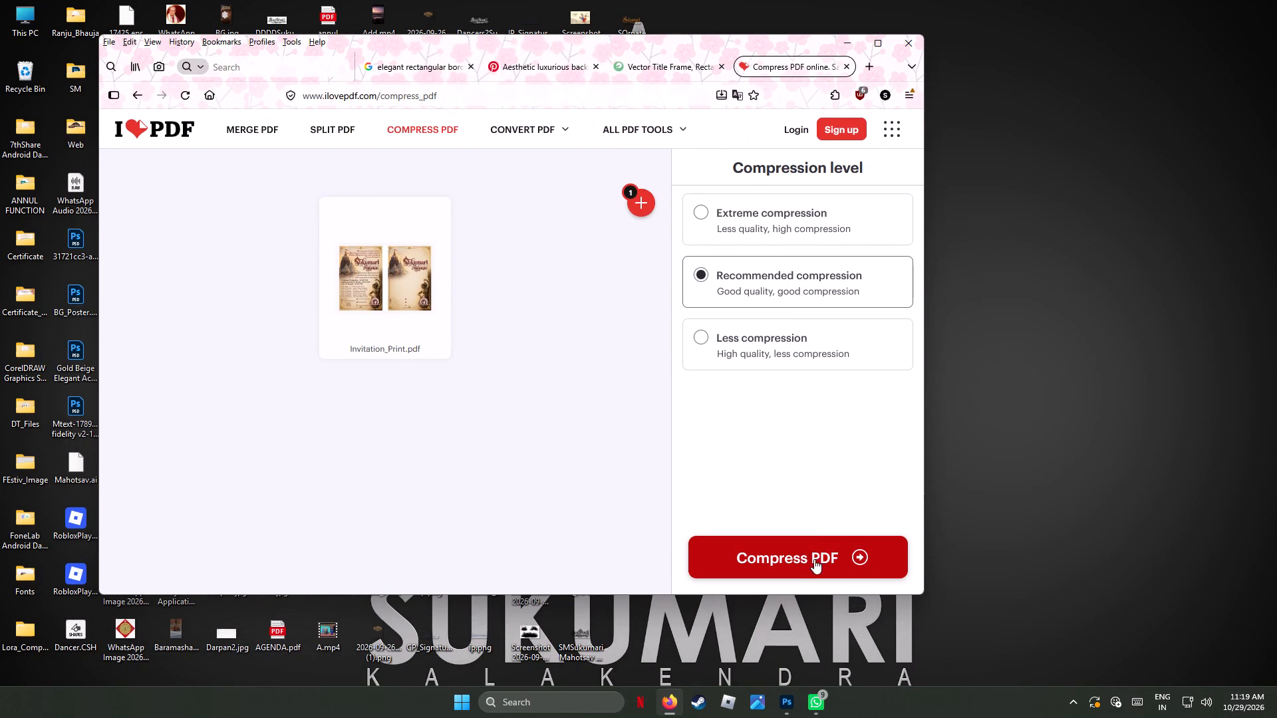
{"action": "left_click", "coordinate": [813, 554]}
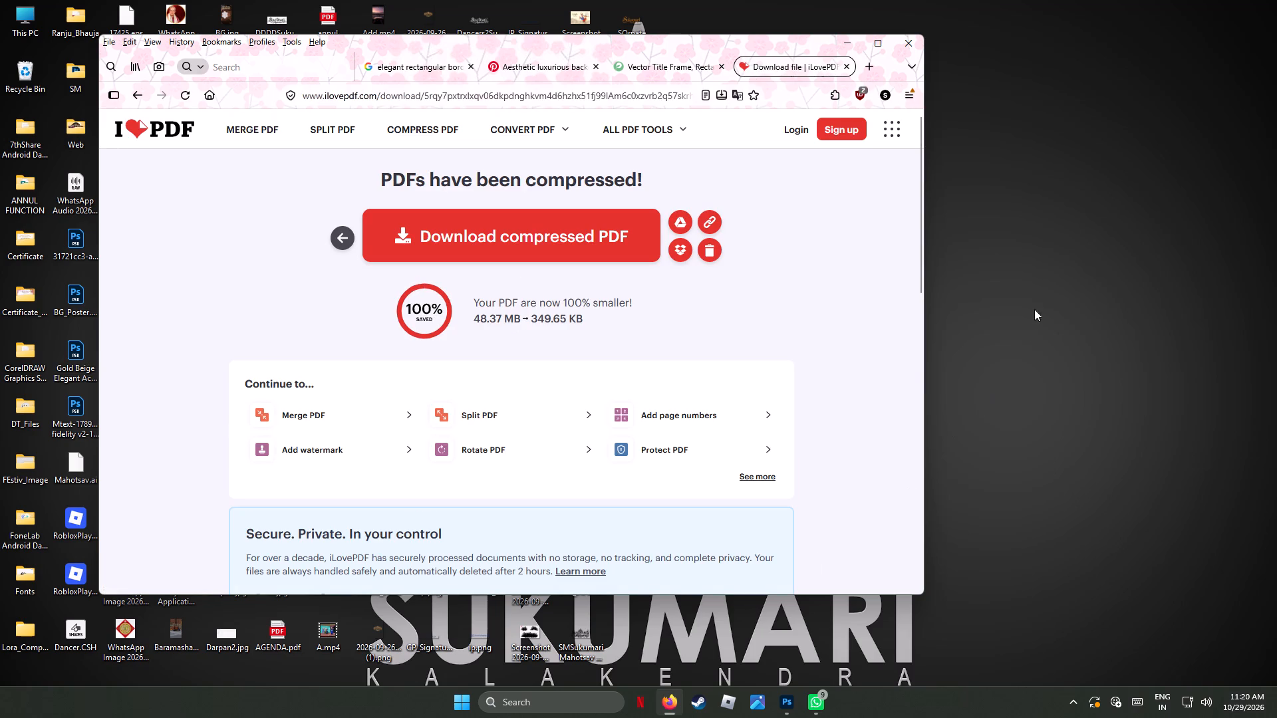
Close Firefox and open Invitation_Print_compressed.pdf from the Downloads folder to review the compressed two-up invitation.
{"action": "double_click", "coordinate": [17, 18]}
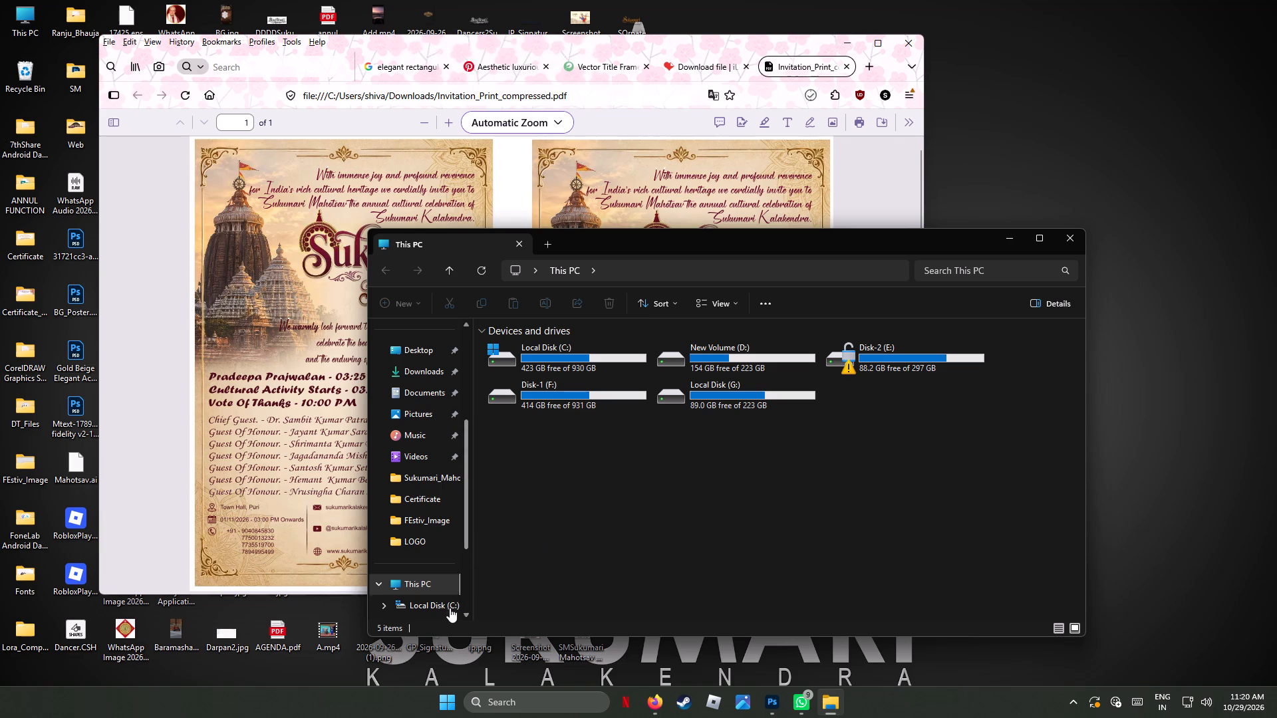
{"action": "left_click", "coordinate": [432, 364]}
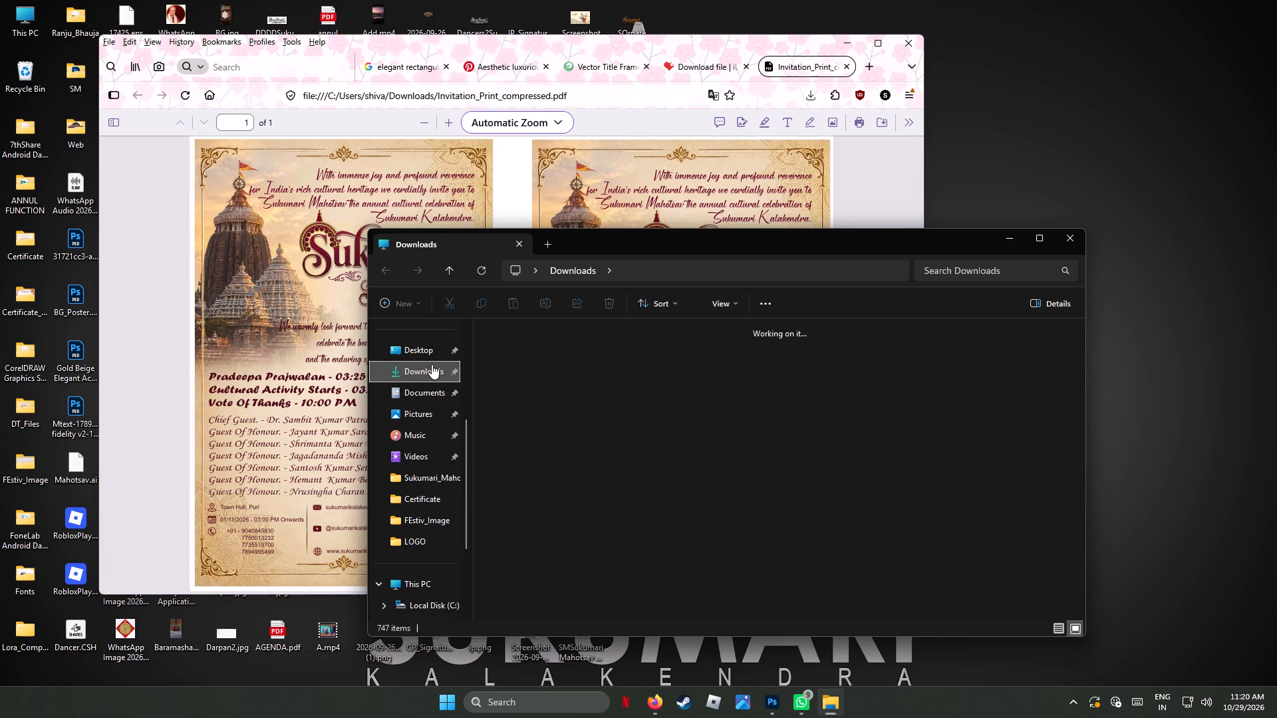
{"action": "left_click", "coordinate": [511, 400]}
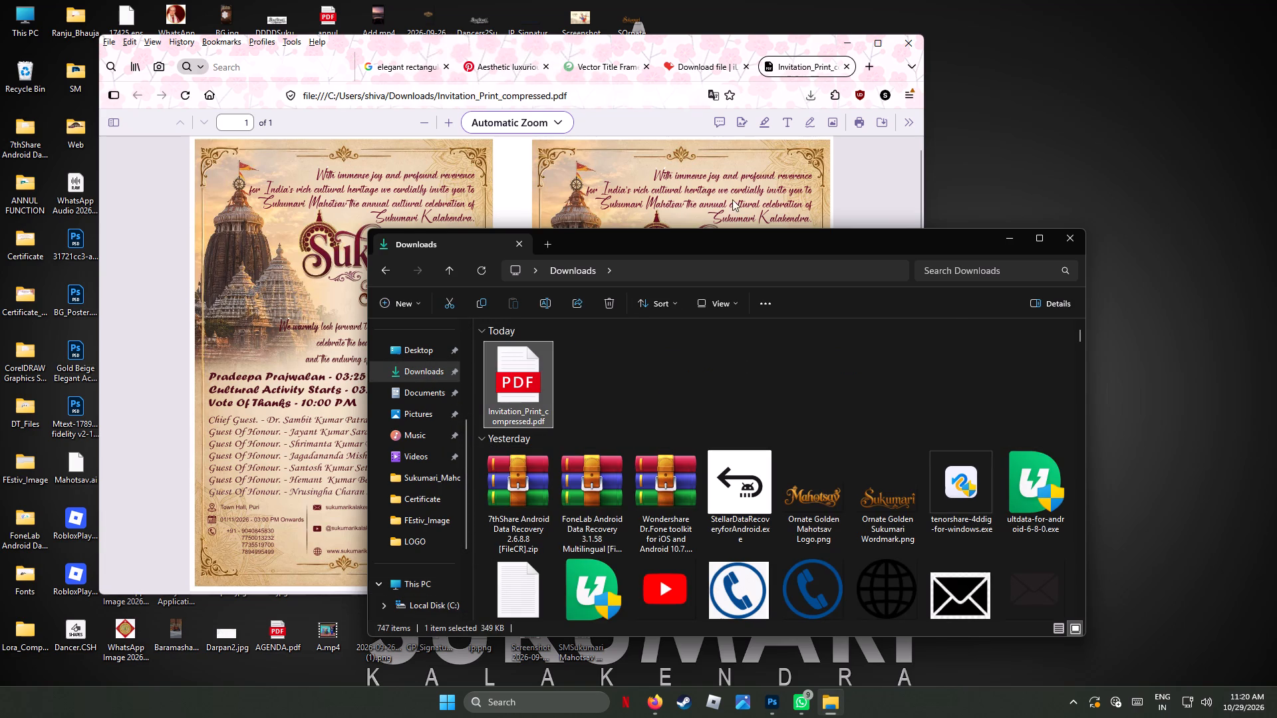
{"action": "left_click", "coordinate": [908, 43]}
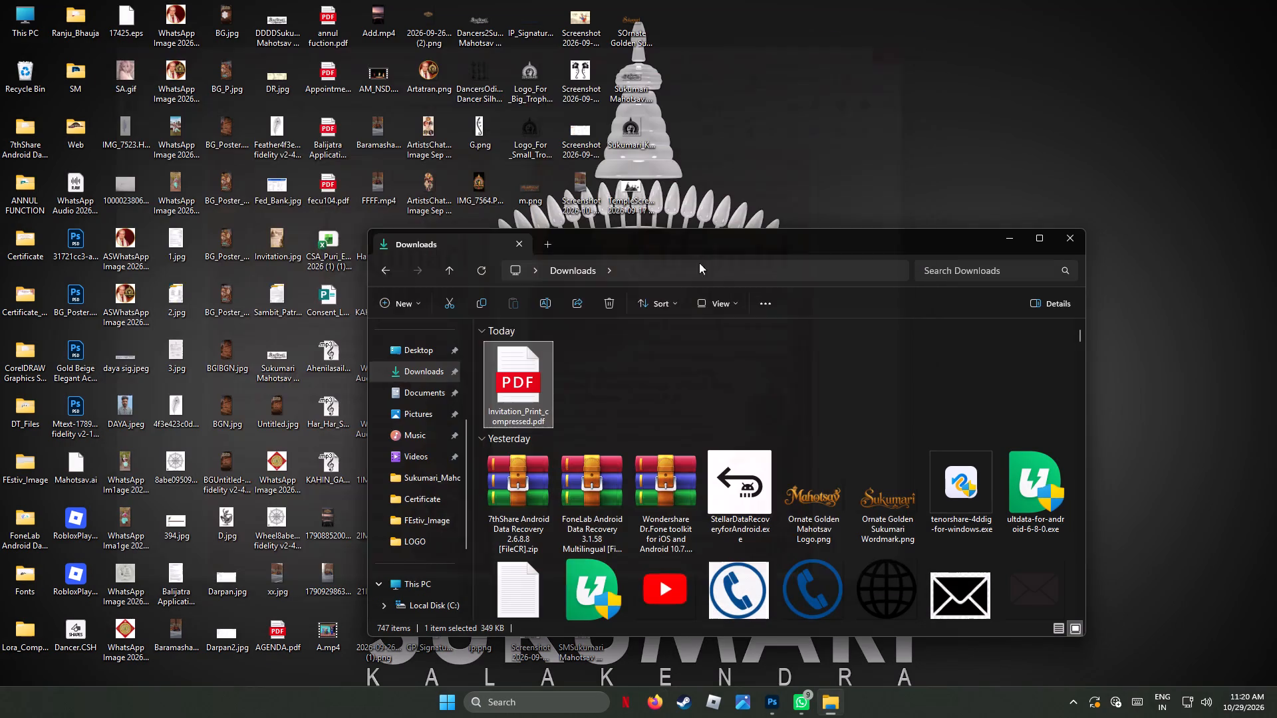
{"action": "double_click", "coordinate": [534, 365]}
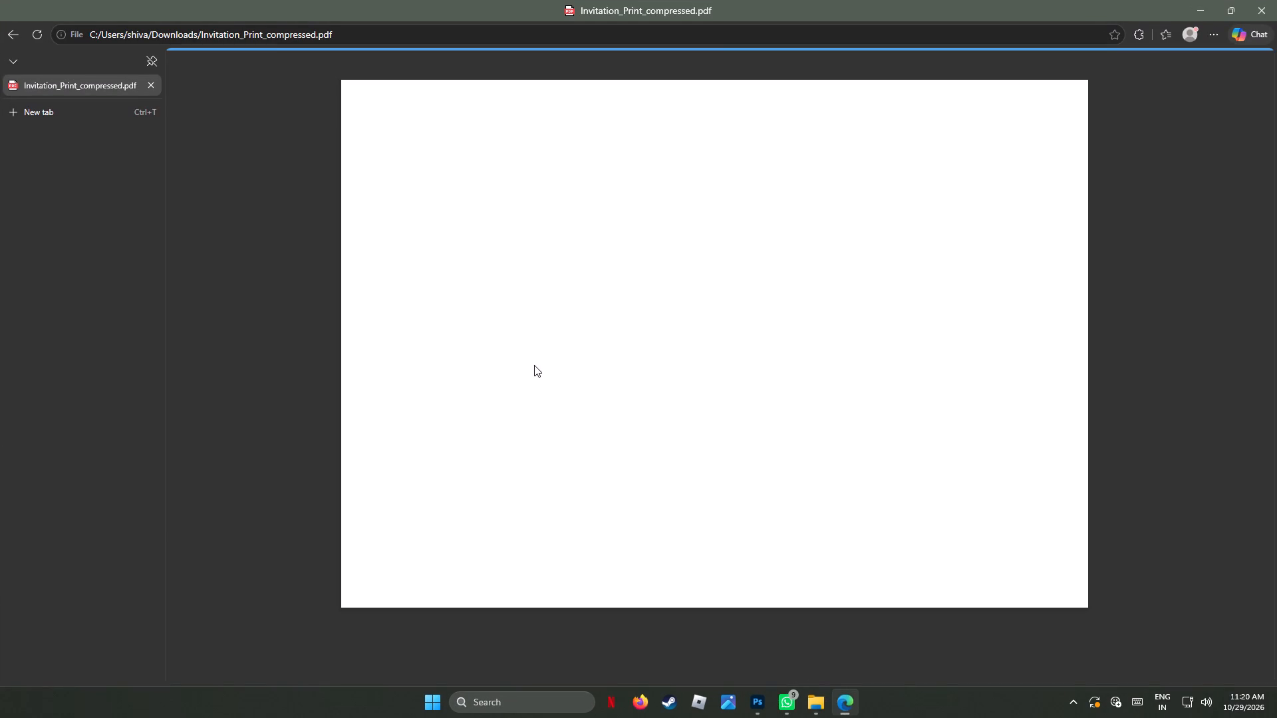
{"action": "scroll", "coordinate": [549, 360], "scroll_direction": "up", "scroll_amount": 4}
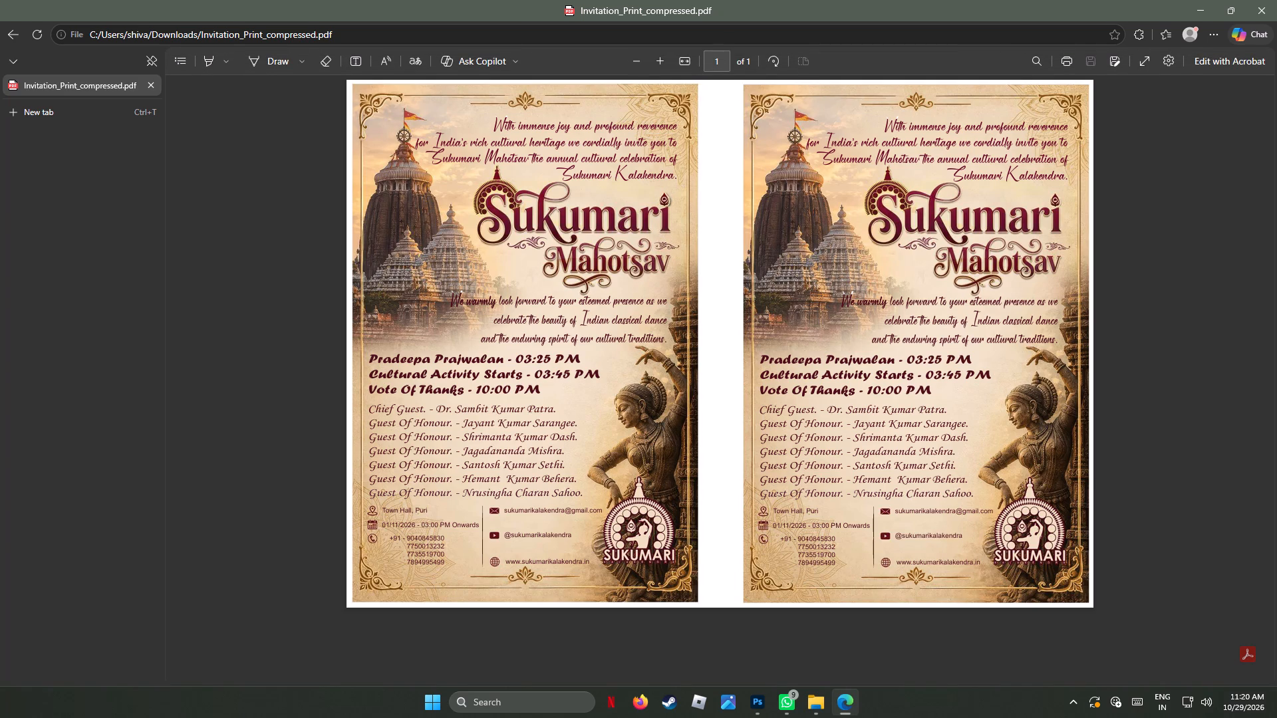
{"action": "scroll", "coordinate": [549, 360], "scroll_direction": "up", "scroll_amount": 8}
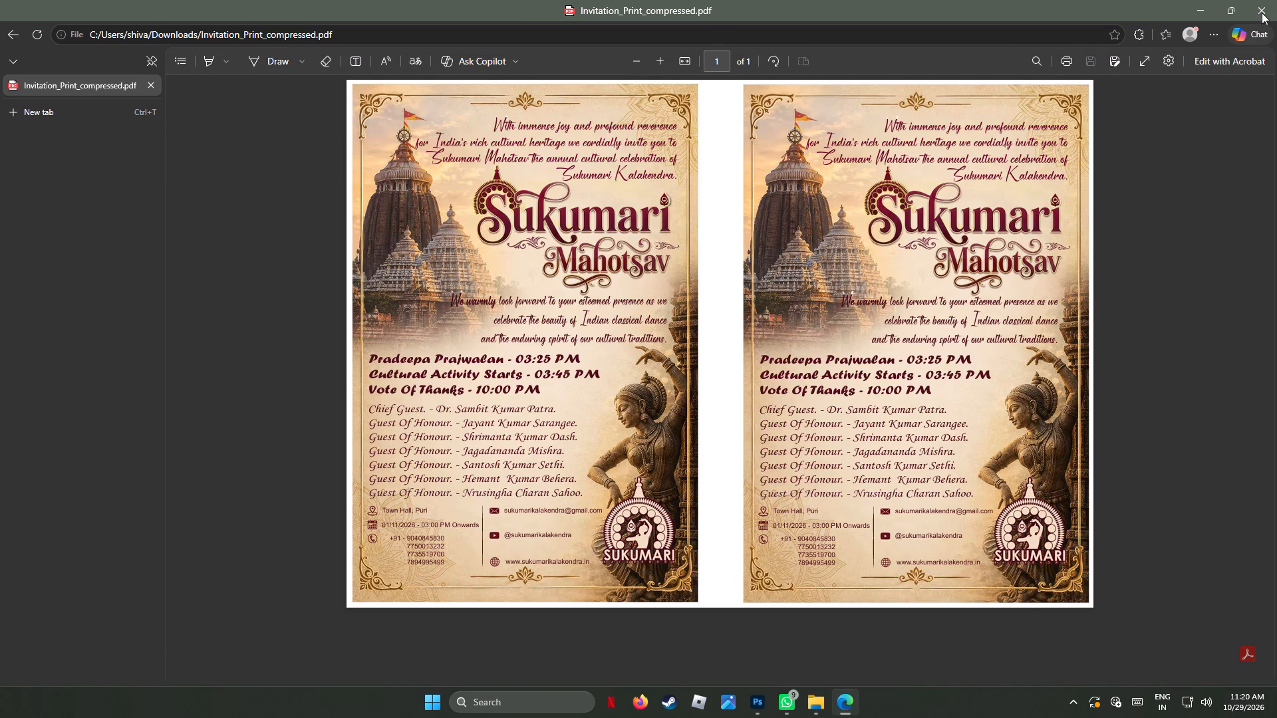
Close the compressed invitation PDF, move the Downloads folder window out of the way, and open a new Firefox window.
{"action": "left_click", "coordinate": [1262, 11]}
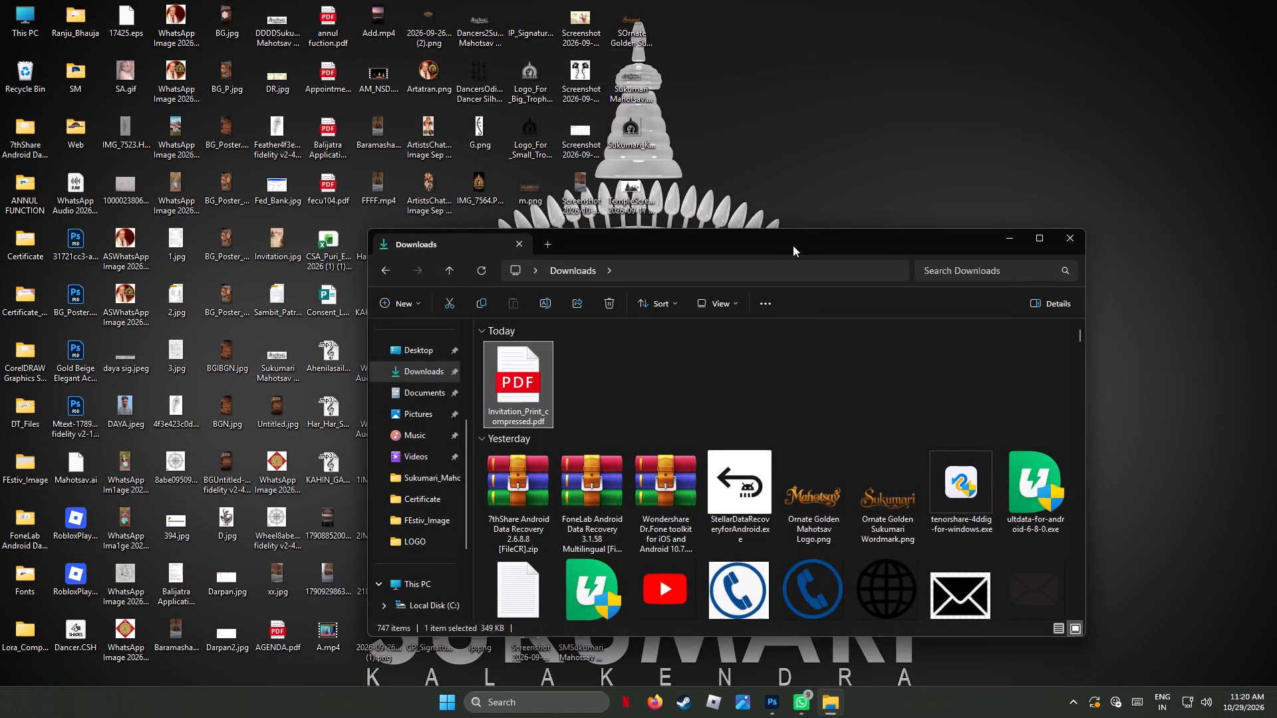
{"action": "left_click_drag", "start_coordinate": [793, 245], "coordinate": [412, 82]}
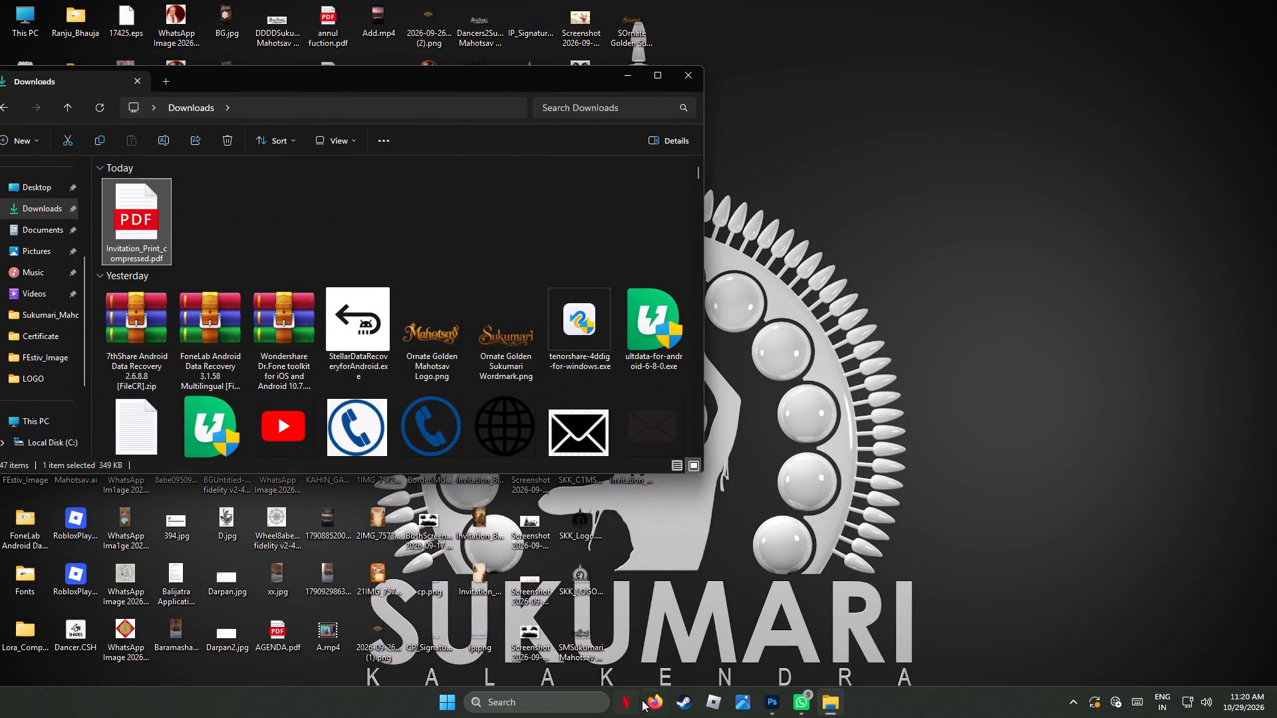
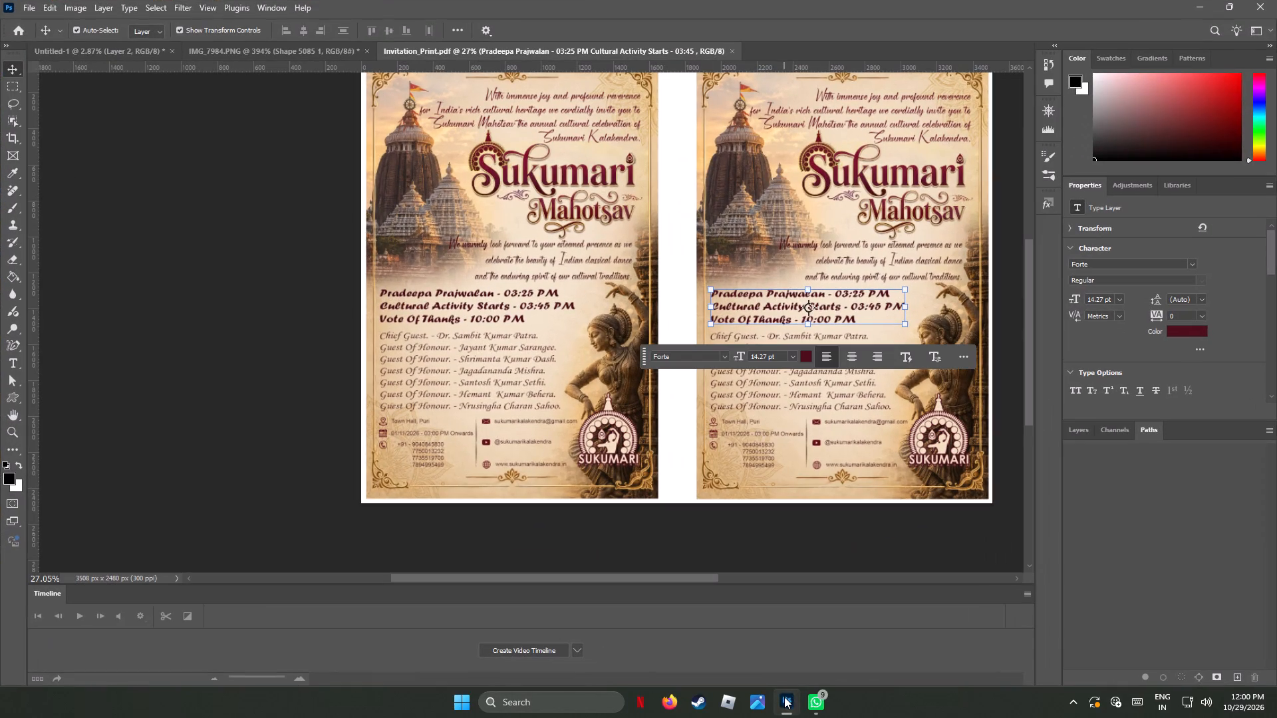
Open the recent file Invitation.psd.
{"action": "left_click", "coordinate": [23, 7]}
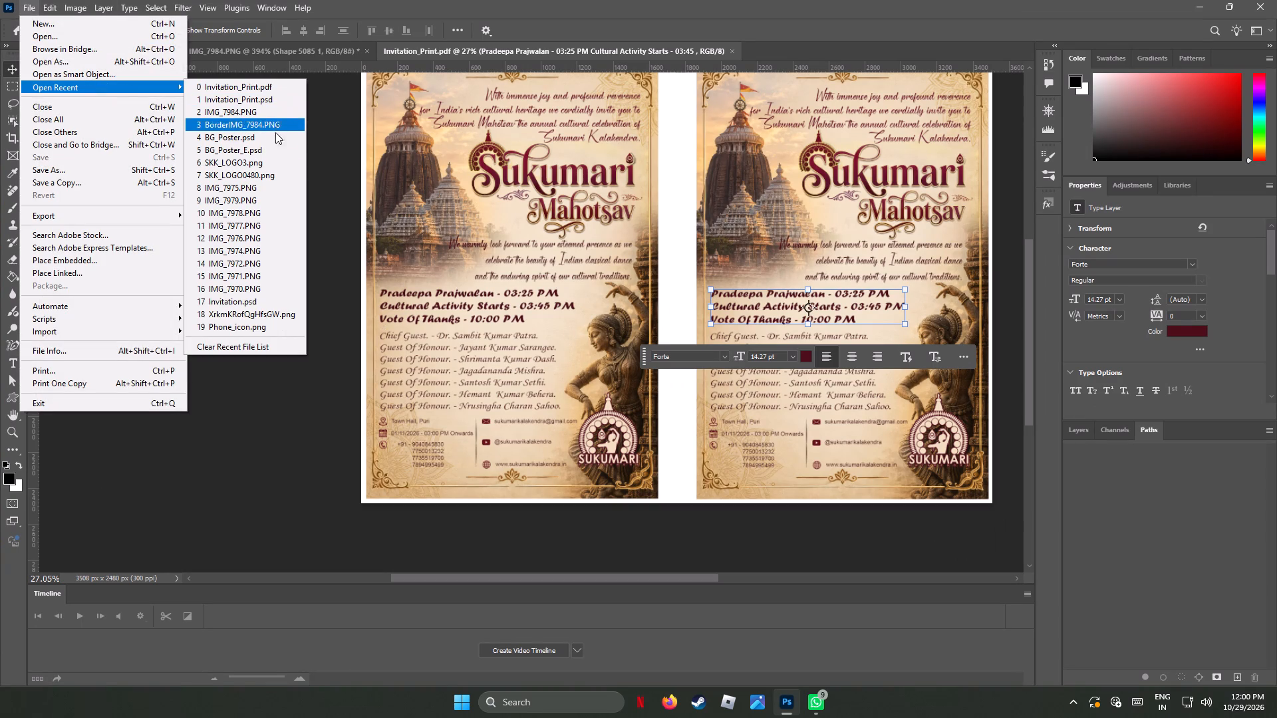
{"action": "left_click", "coordinate": [262, 301]}
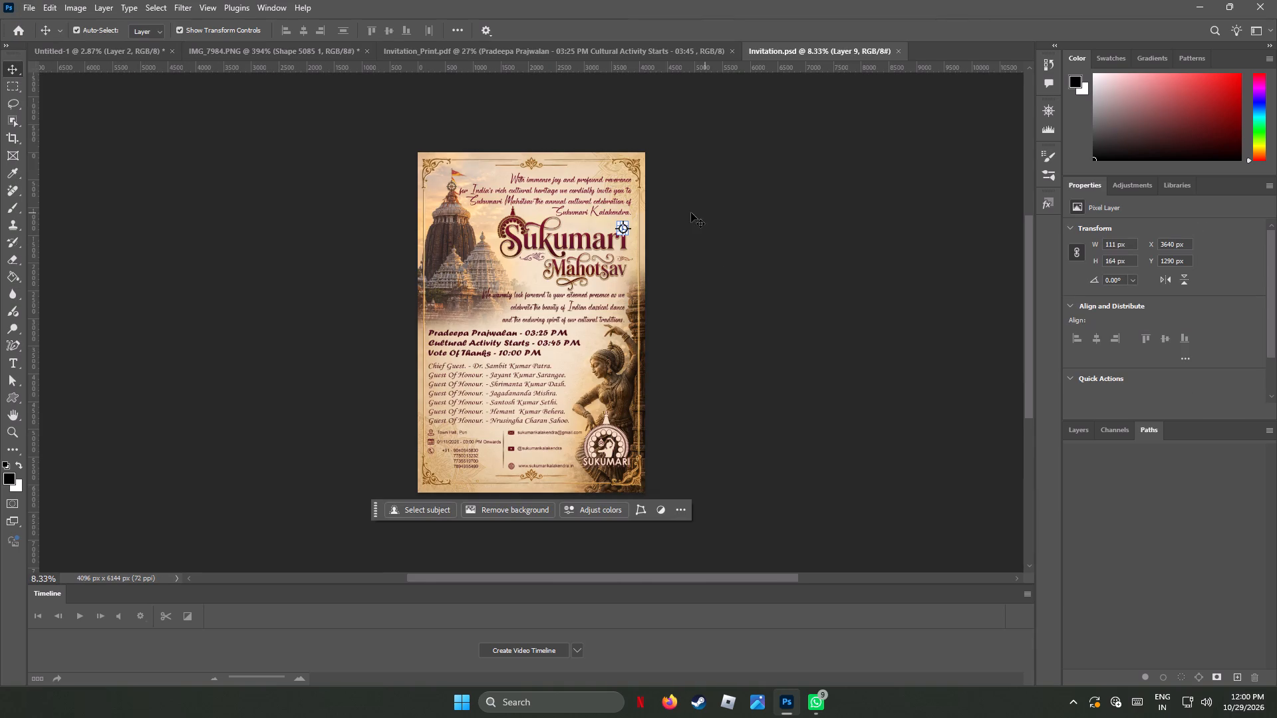
Nudge the three-line event schedule text, starting with "Pradeepa Prajwalan", slightly to the right and deselect it.
{"action": "scroll", "coordinate": [418, 350], "scroll_direction": "up", "scroll_amount": 6, "text": "alt"}
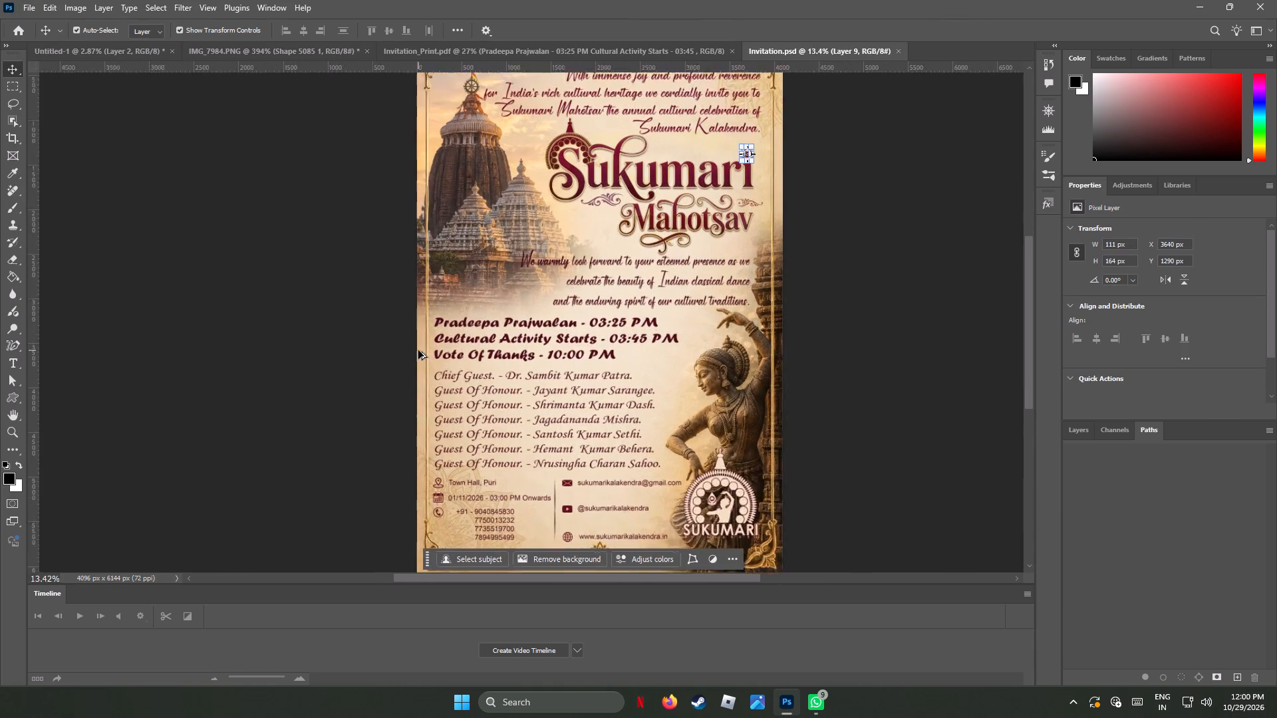
{"action": "scroll", "coordinate": [430, 356], "scroll_direction": "up", "scroll_amount": 15, "text": "alt"}
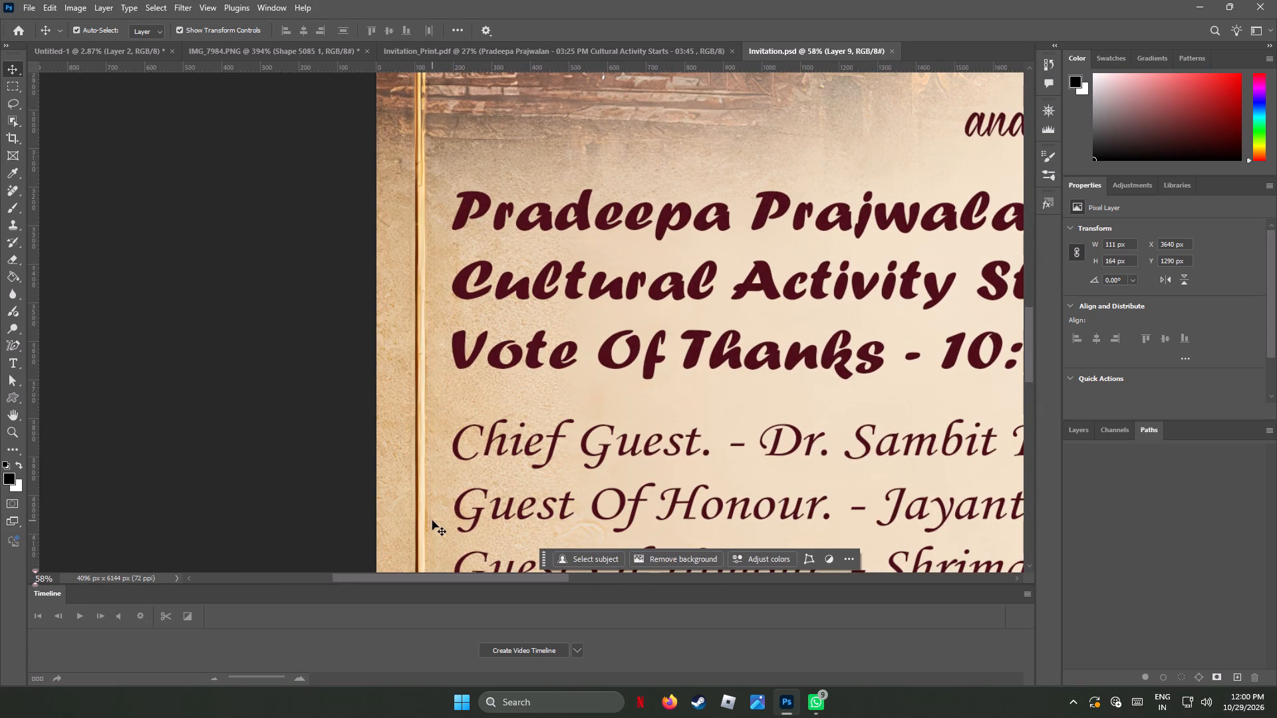
{"action": "left_click", "coordinate": [467, 359]}
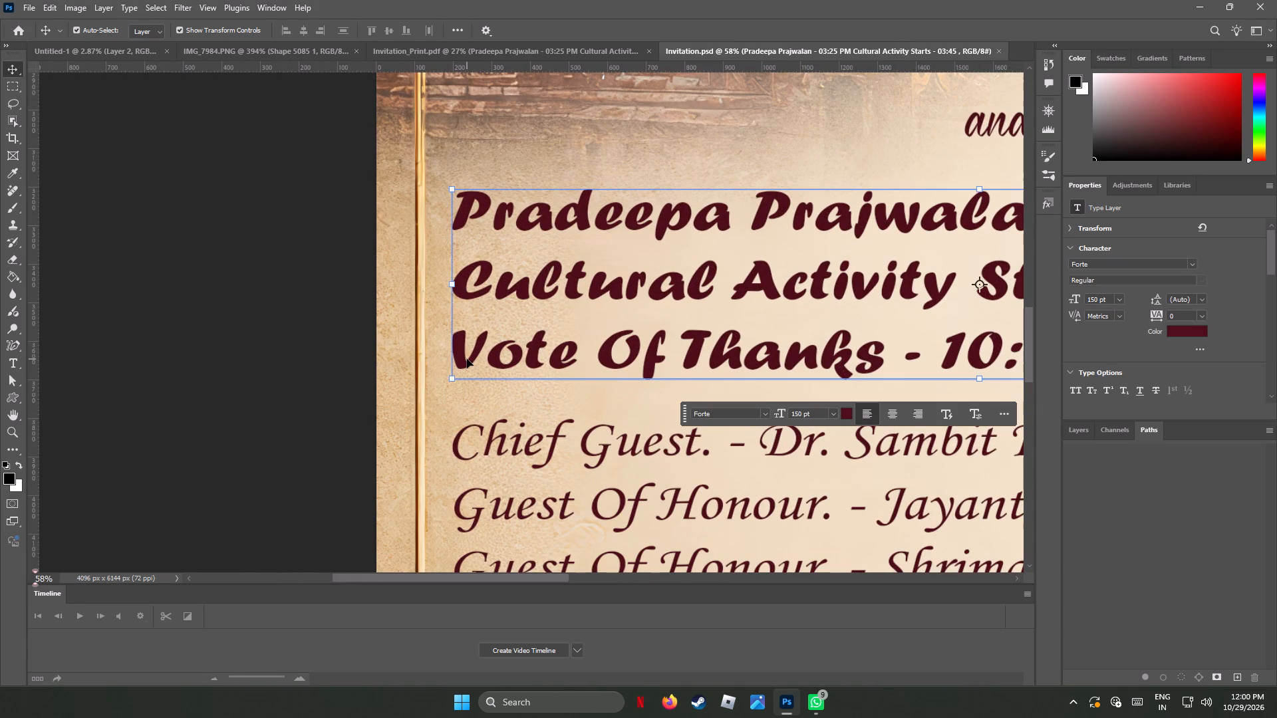
{"action": "key", "text": "Right"}
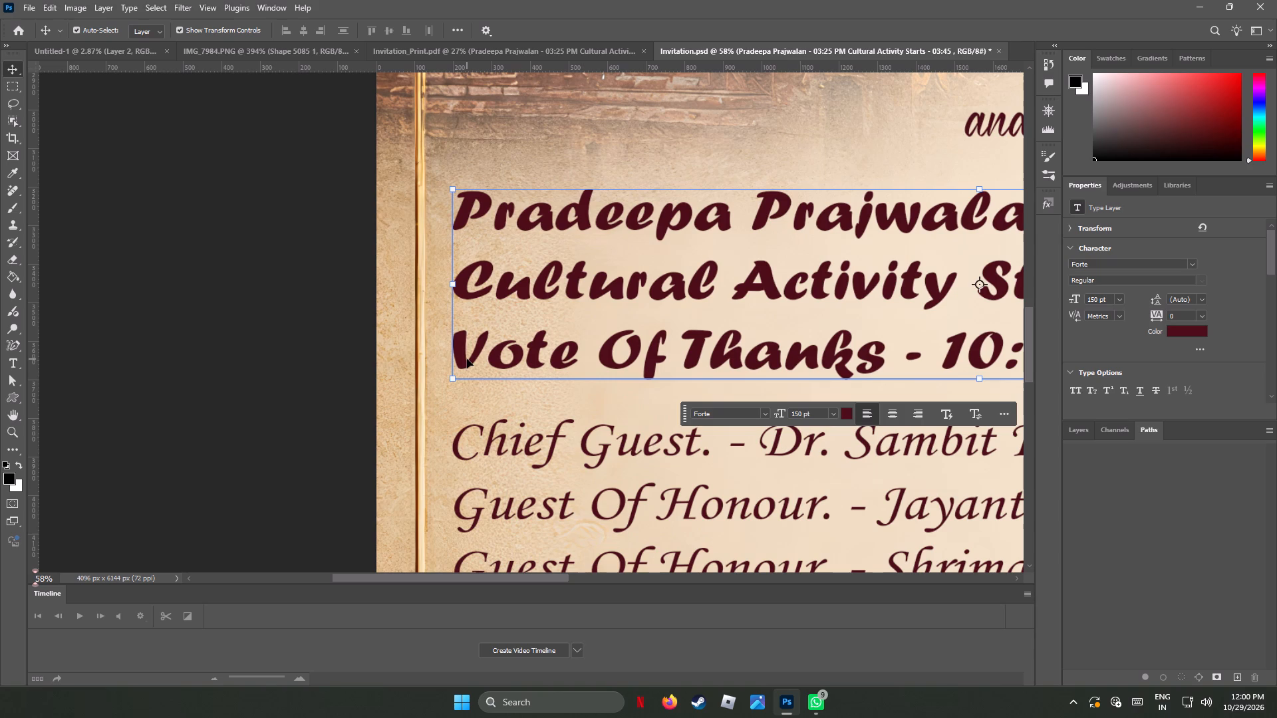
{"action": "key", "text": "Right"}
{"action": "scroll", "coordinate": [466, 359], "scroll_direction": "down", "scroll_amount": 18, "text": "alt"}
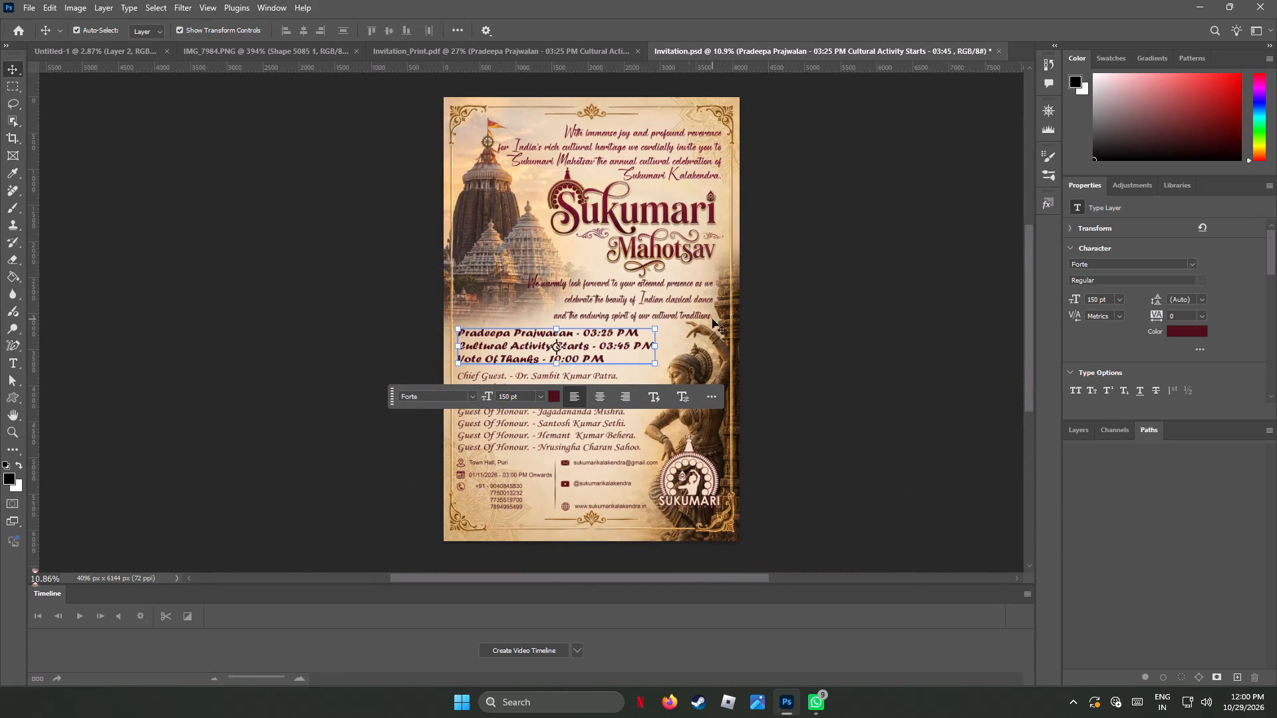
{"action": "left_click", "coordinate": [801, 260]}
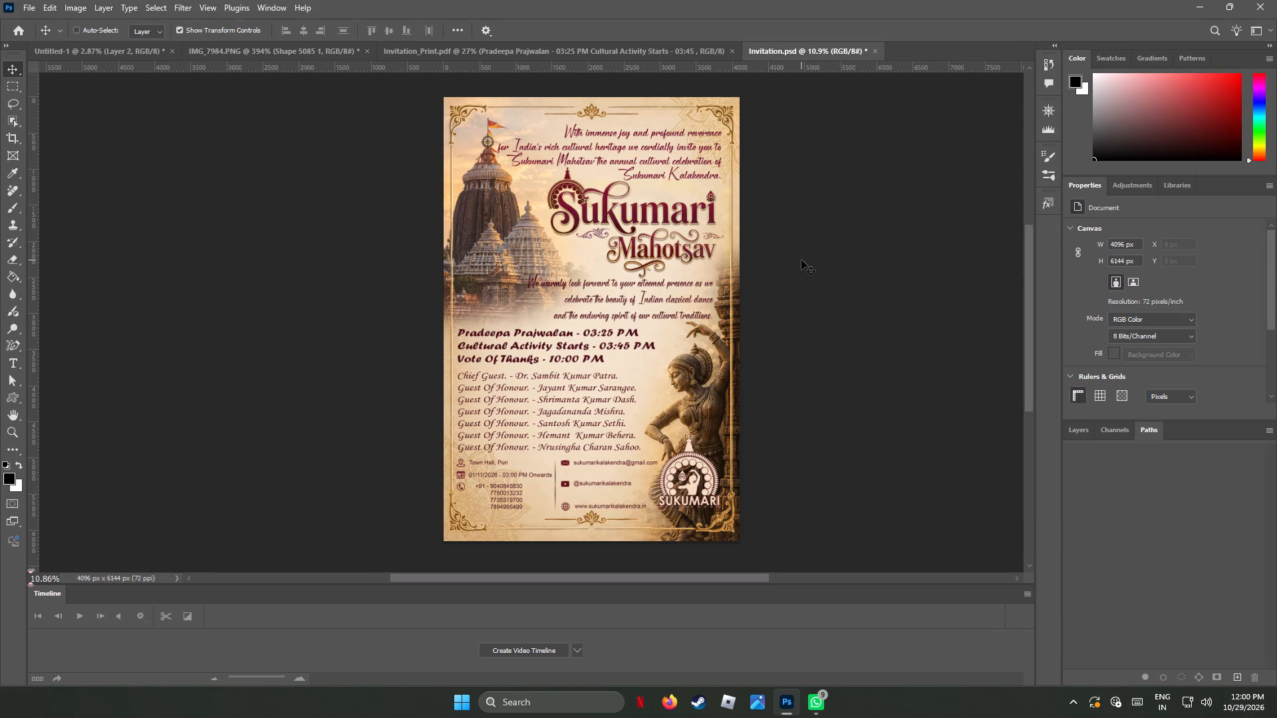
Save Invitation.psd.
{"action": "key", "text": "ctrl+s"}
{"action": "key", "text": "ctrl+s"}
{"action": "key", "text": "ctrl+s"}
{"action": "key", "text": "ctrl+s"}
Show the layer list, nudge the "With immense joy and profound reverence" paragraph slightly upward, and deselect it.
{"action": "left_click", "coordinate": [1079, 433]}
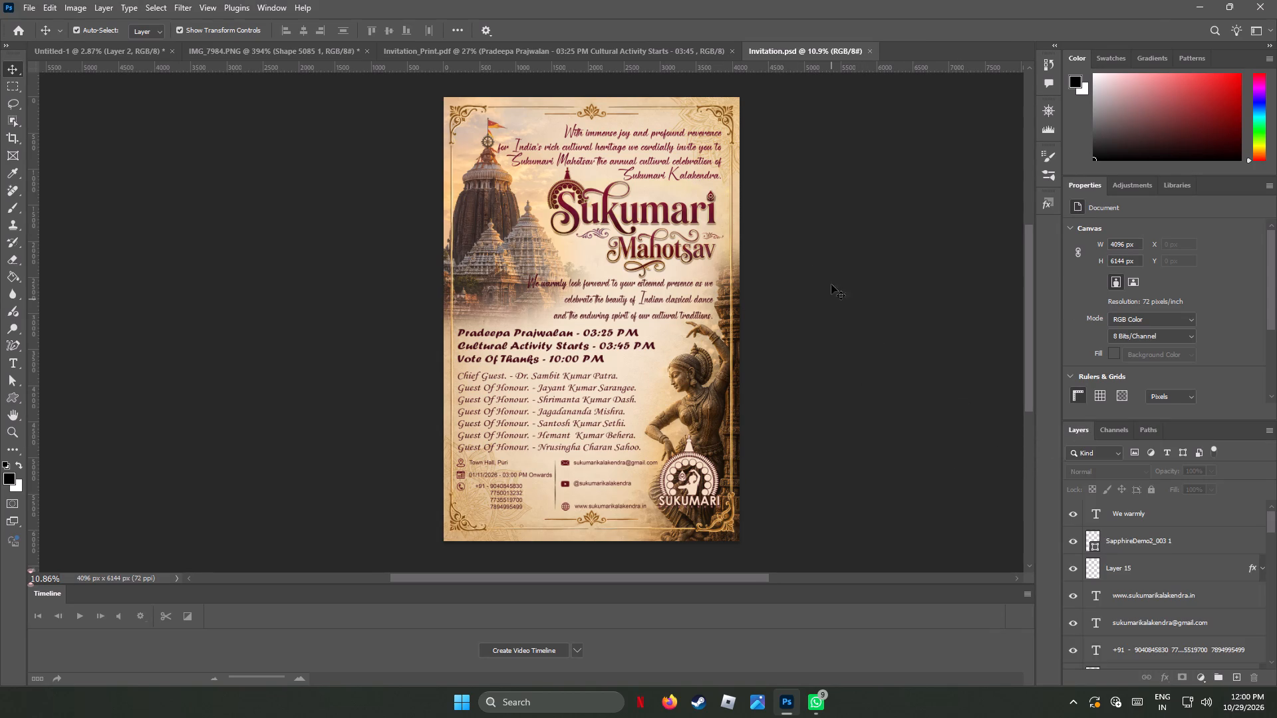
{"action": "scroll", "coordinate": [671, 174], "scroll_direction": "up", "scroll_amount": 7, "text": "alt"}
{"action": "scroll", "coordinate": [672, 174], "scroll_direction": "down", "scroll_amount": 1, "text": "alt"}
{"action": "scroll", "coordinate": [619, 144], "scroll_direction": "up", "scroll_amount": 6, "text": "alt"}
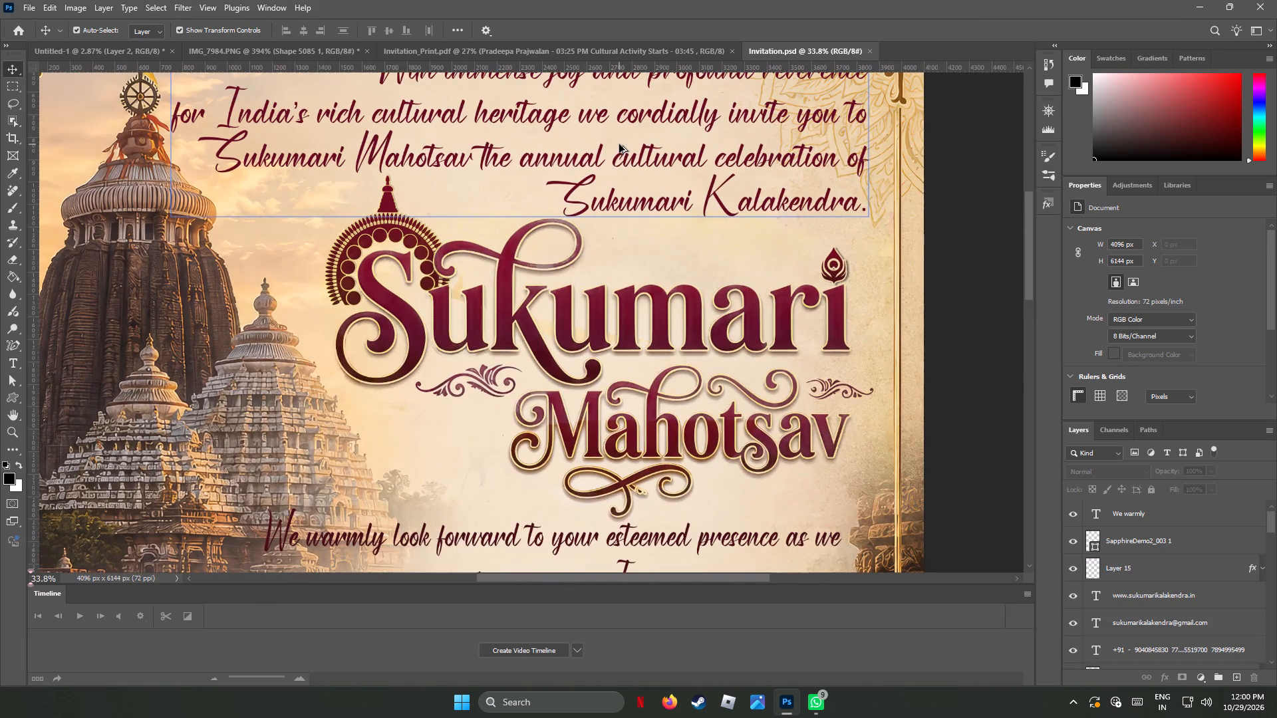
{"action": "scroll", "coordinate": [632, 240], "scroll_direction": "up", "scroll_amount": 12}
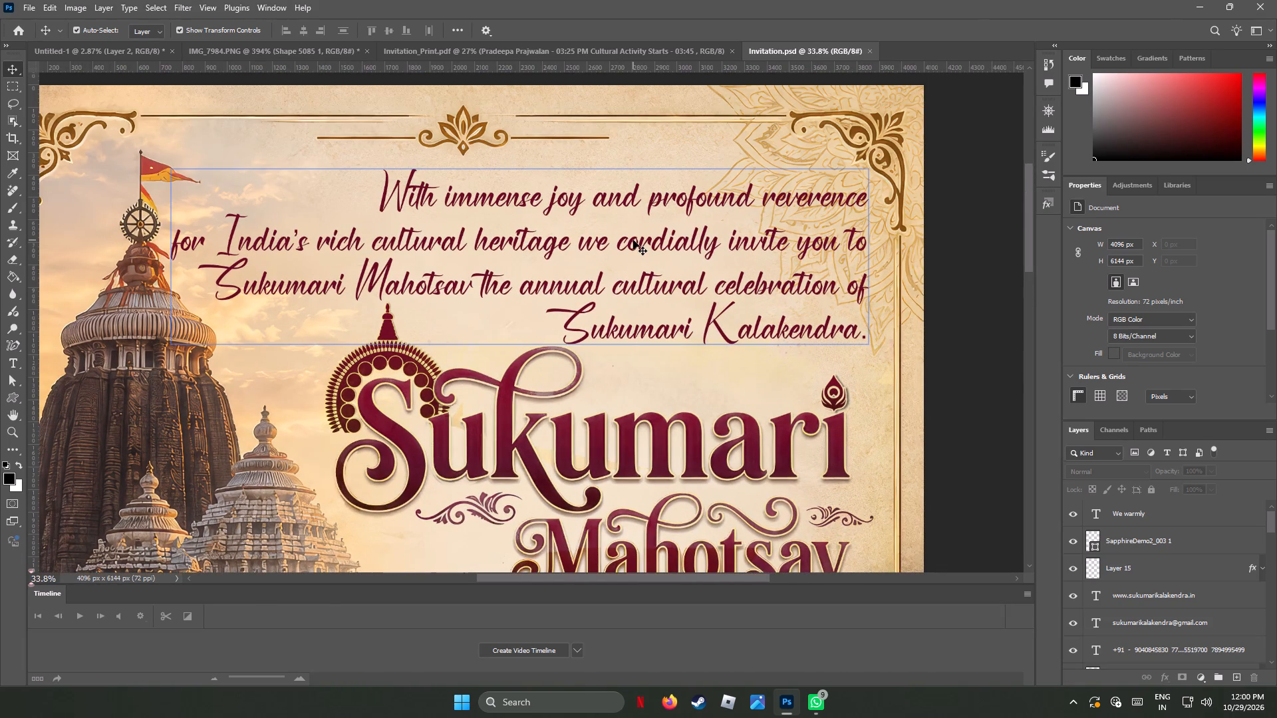
{"action": "left_click", "coordinate": [646, 245]}
{"action": "key", "text": "Up"}
{"action": "key", "text": "Up"}
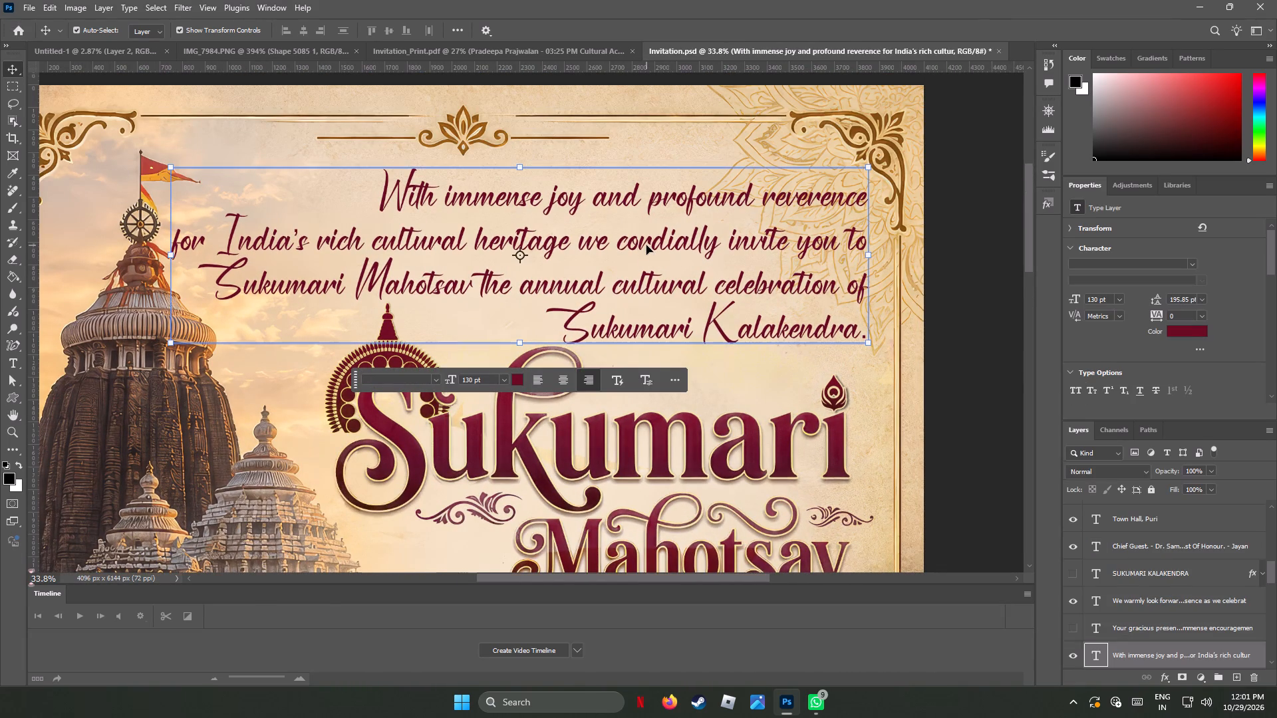
{"action": "key", "text": "Up"}
{"action": "key", "text": "Up"}
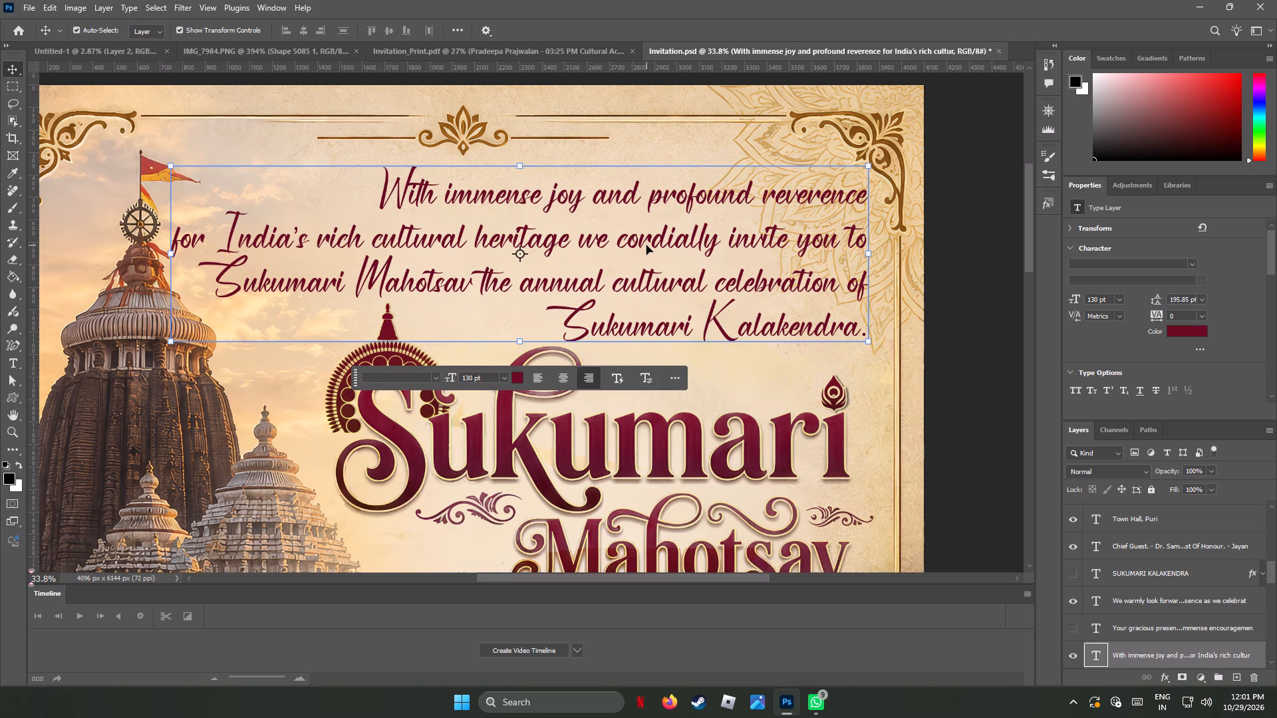
{"action": "key", "text": "Up"}
{"action": "key", "text": "Up"}
{"action": "key", "text": "Up"}
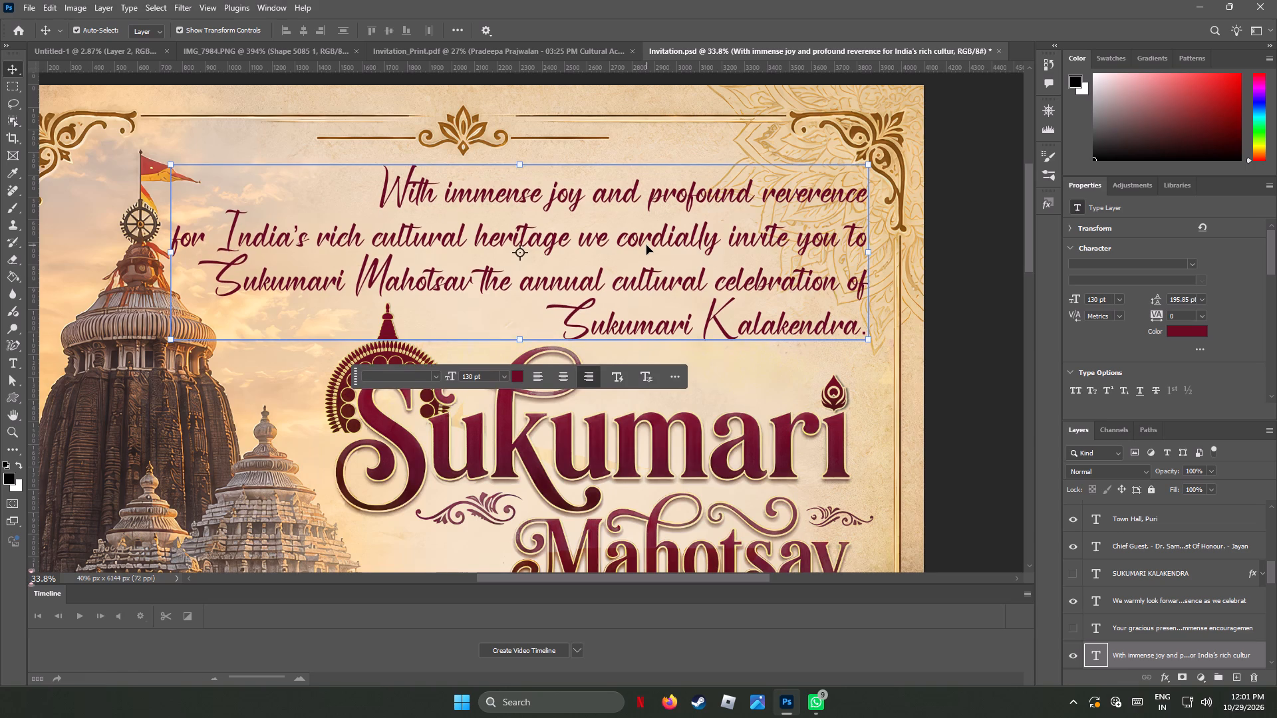
{"action": "key", "text": "Up"}
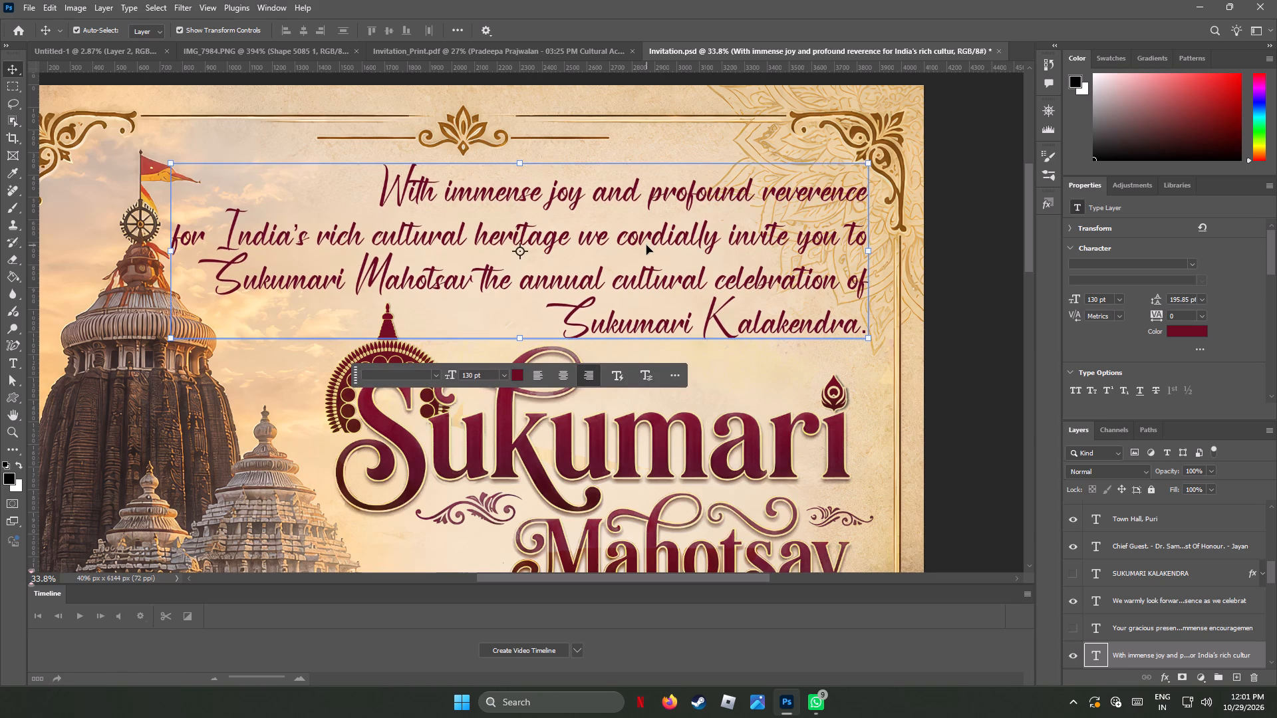
{"action": "key", "text": "Down"}
{"action": "key", "text": "Down"}
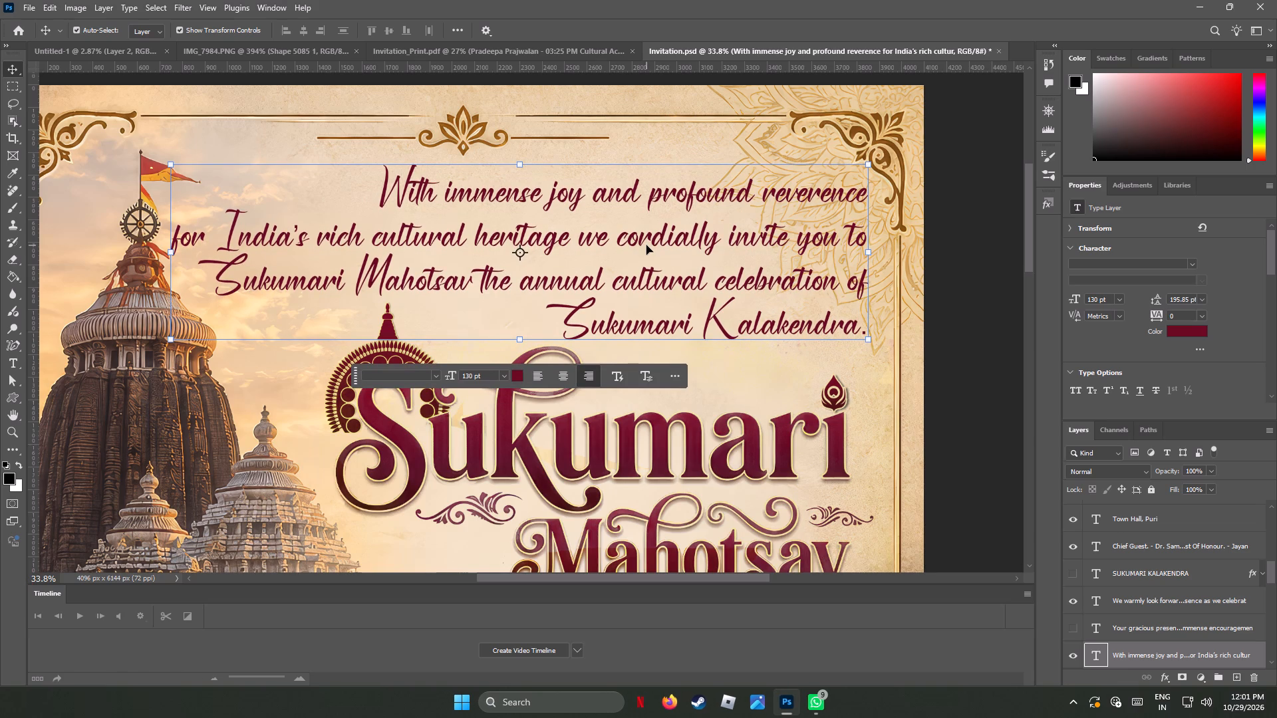
{"action": "left_click", "coordinate": [1010, 241]}
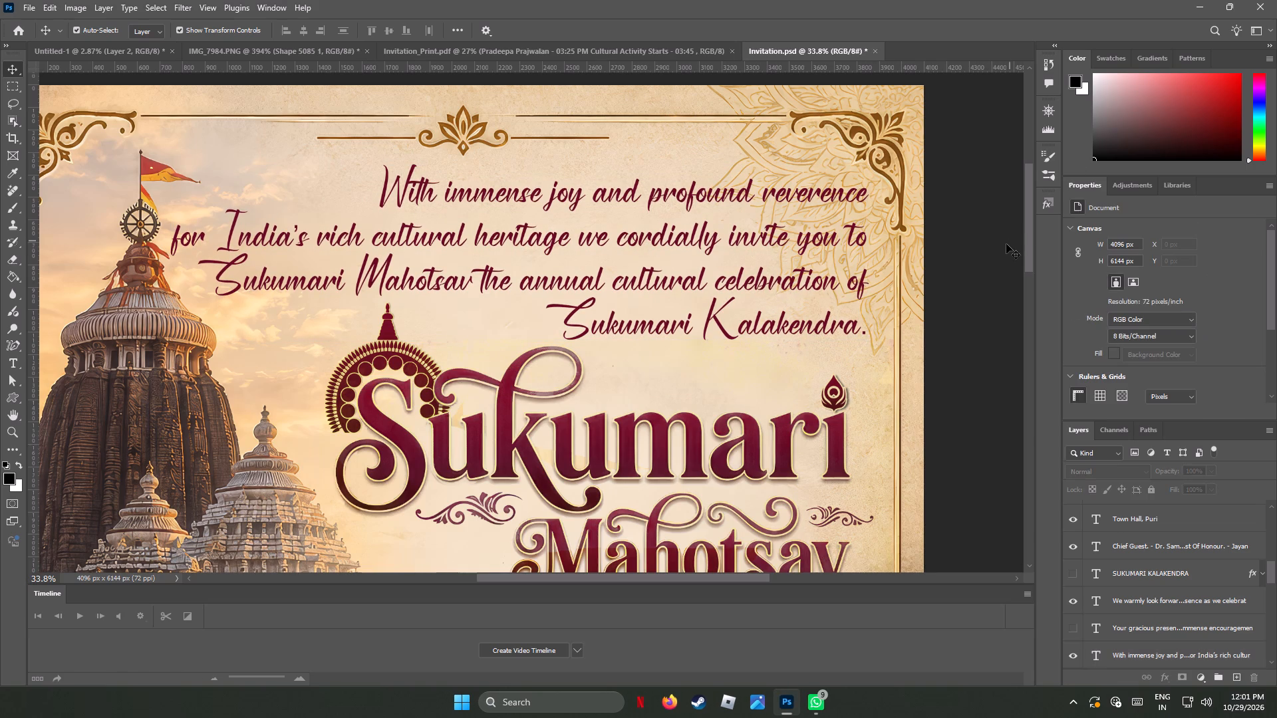
Examine the overall invitation layout, comparing the spacing of the opening paragraph, title and schedule text.
{"action": "scroll", "coordinate": [1006, 245], "scroll_direction": "down", "scroll_amount": 4}
{"action": "scroll", "coordinate": [994, 248], "scroll_direction": "down", "scroll_amount": 6, "text": "alt"}
{"action": "scroll", "coordinate": [960, 258], "scroll_direction": "down", "scroll_amount": 6}
{"action": "scroll", "coordinate": [960, 259], "scroll_direction": "up", "scroll_amount": 1}
{"action": "scroll", "coordinate": [960, 259], "scroll_direction": "down", "scroll_amount": 2}
{"action": "scroll", "coordinate": [960, 259], "scroll_direction": "up", "scroll_amount": 1}
{"action": "scroll", "coordinate": [960, 259], "scroll_direction": "down", "scroll_amount": 3}
{"action": "scroll", "coordinate": [960, 259], "scroll_direction": "up", "scroll_amount": 3}
{"action": "scroll", "coordinate": [960, 259], "scroll_direction": "down", "scroll_amount": 6}
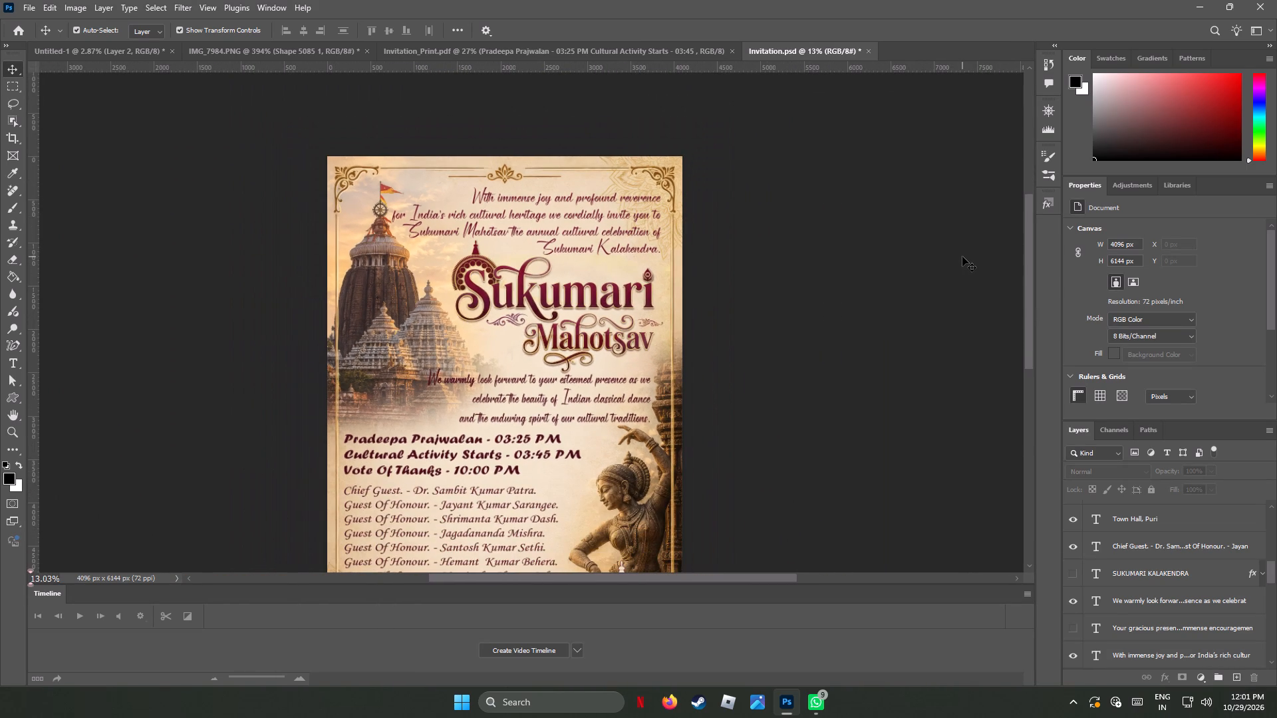
{"action": "scroll", "coordinate": [438, 409], "scroll_direction": "up", "scroll_amount": 6, "text": "alt"}
{"action": "scroll", "coordinate": [438, 402], "scroll_direction": "down", "scroll_amount": 3, "text": "alt"}
Select the full "We warmly look forward" paragraph layer and move it up the layer stack to just above Layer 10.
{"action": "scroll", "coordinate": [439, 402], "scroll_direction": "up", "scroll_amount": 1, "text": "alt"}
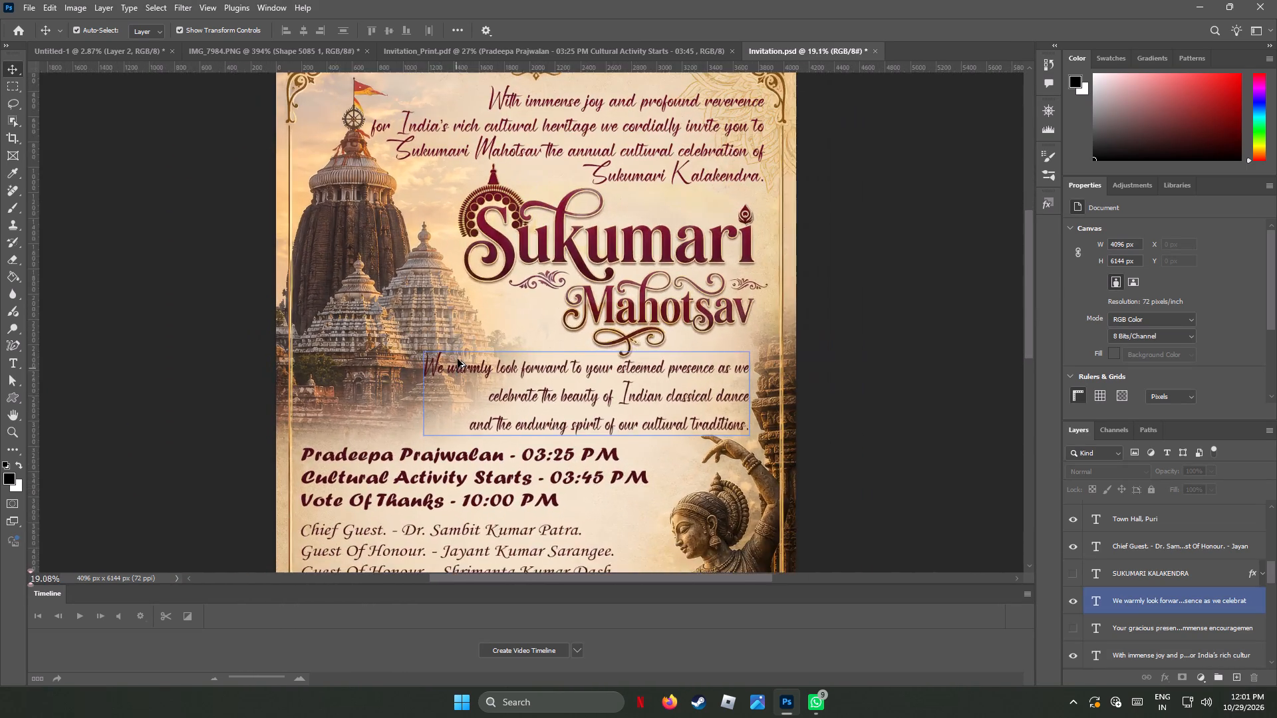
{"action": "scroll", "coordinate": [458, 358], "scroll_direction": "up", "scroll_amount": 15, "text": "alt"}
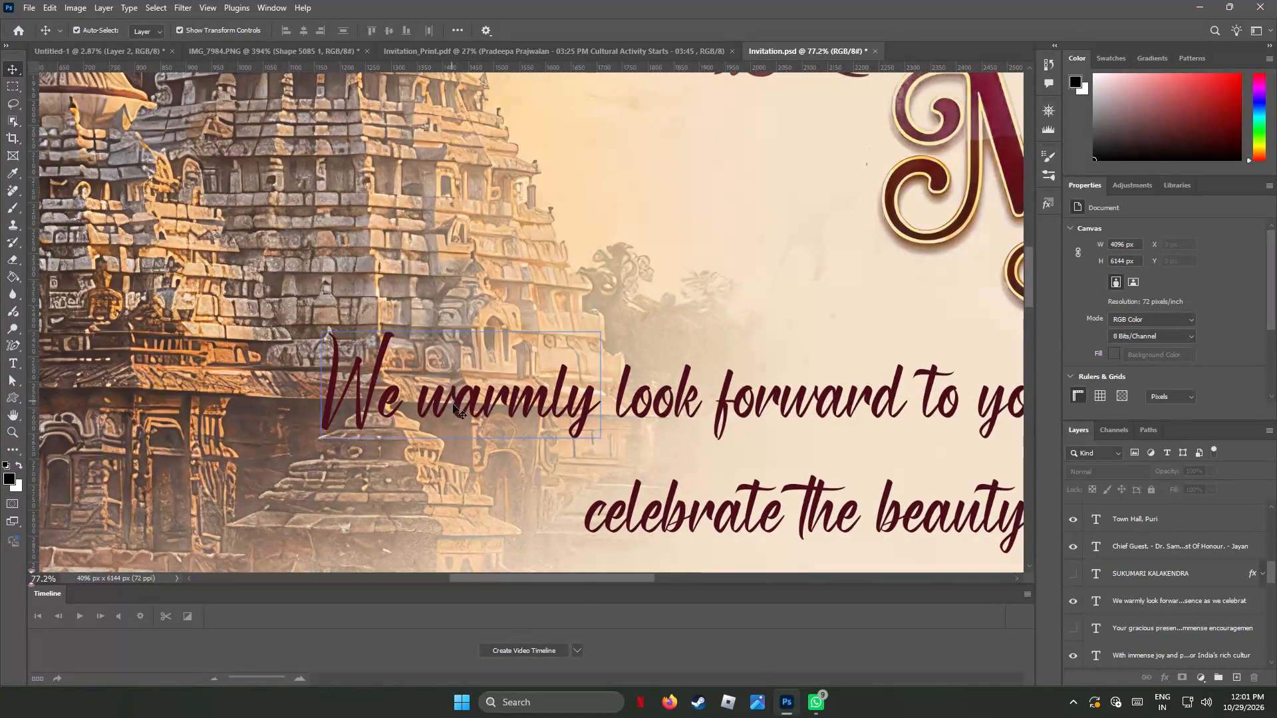
{"action": "left_click", "coordinate": [458, 406]}
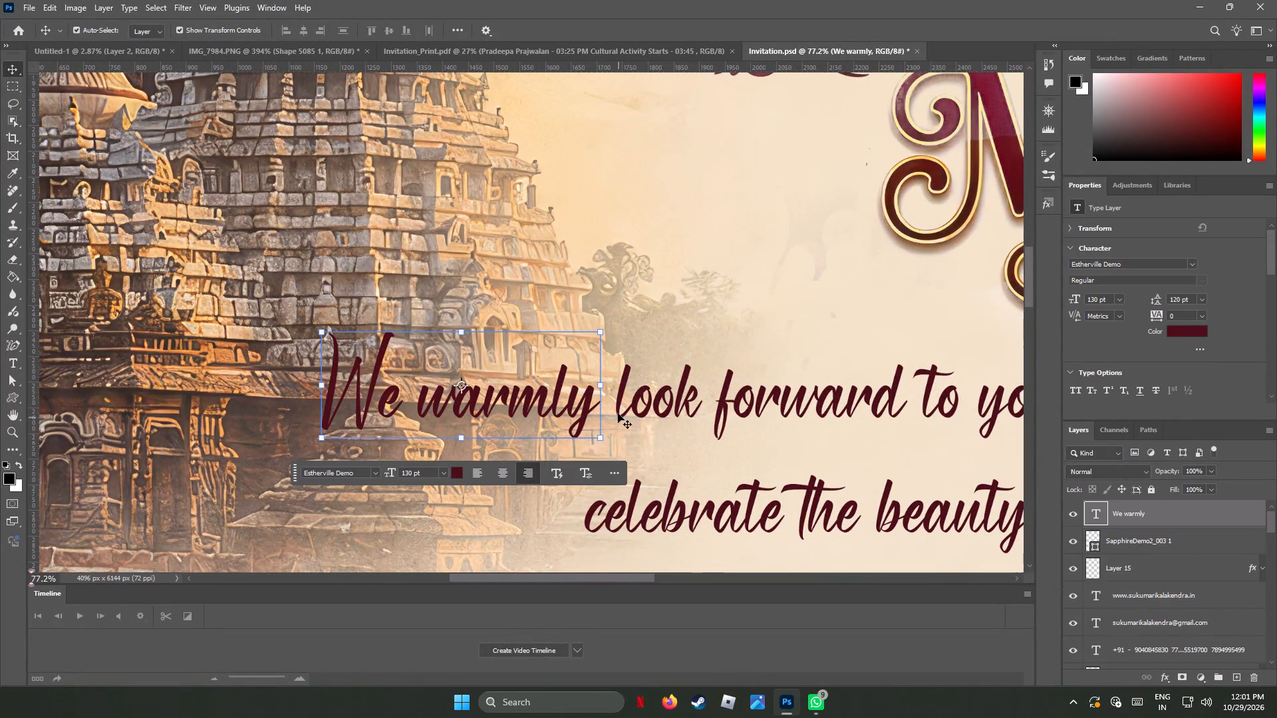
{"action": "left_click", "coordinate": [587, 404]}
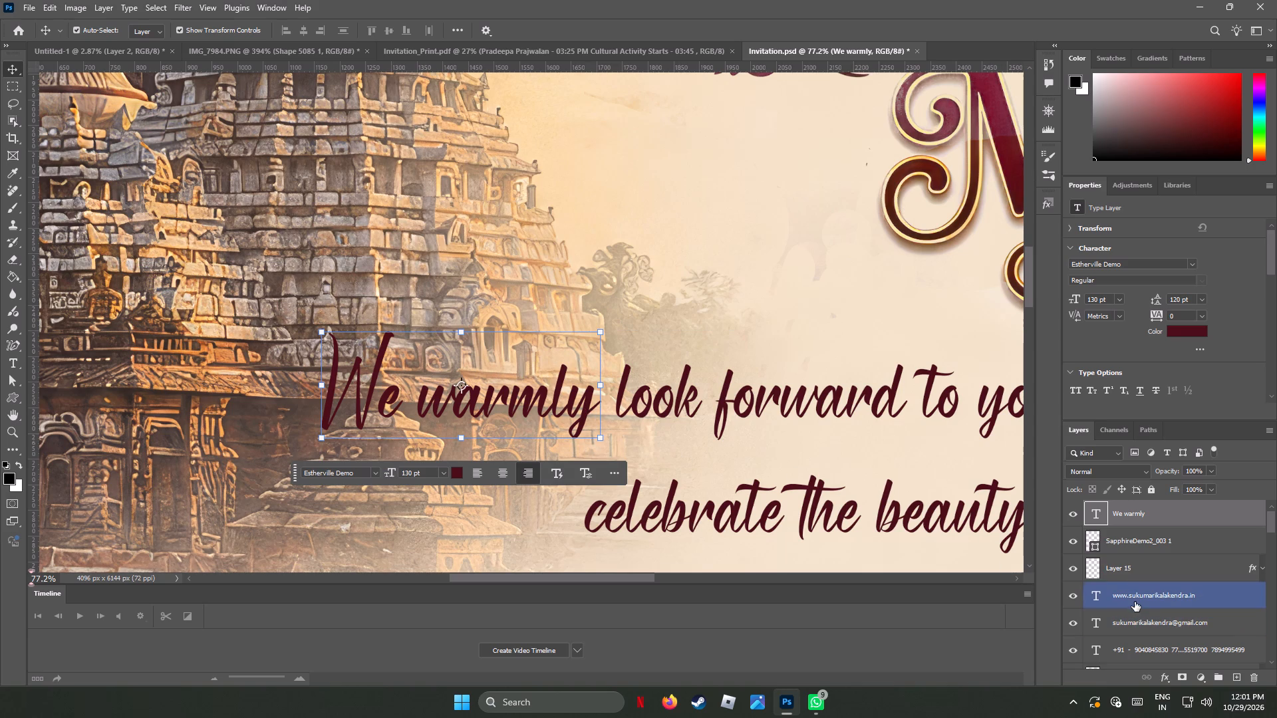
{"action": "left_click", "coordinate": [948, 400]}
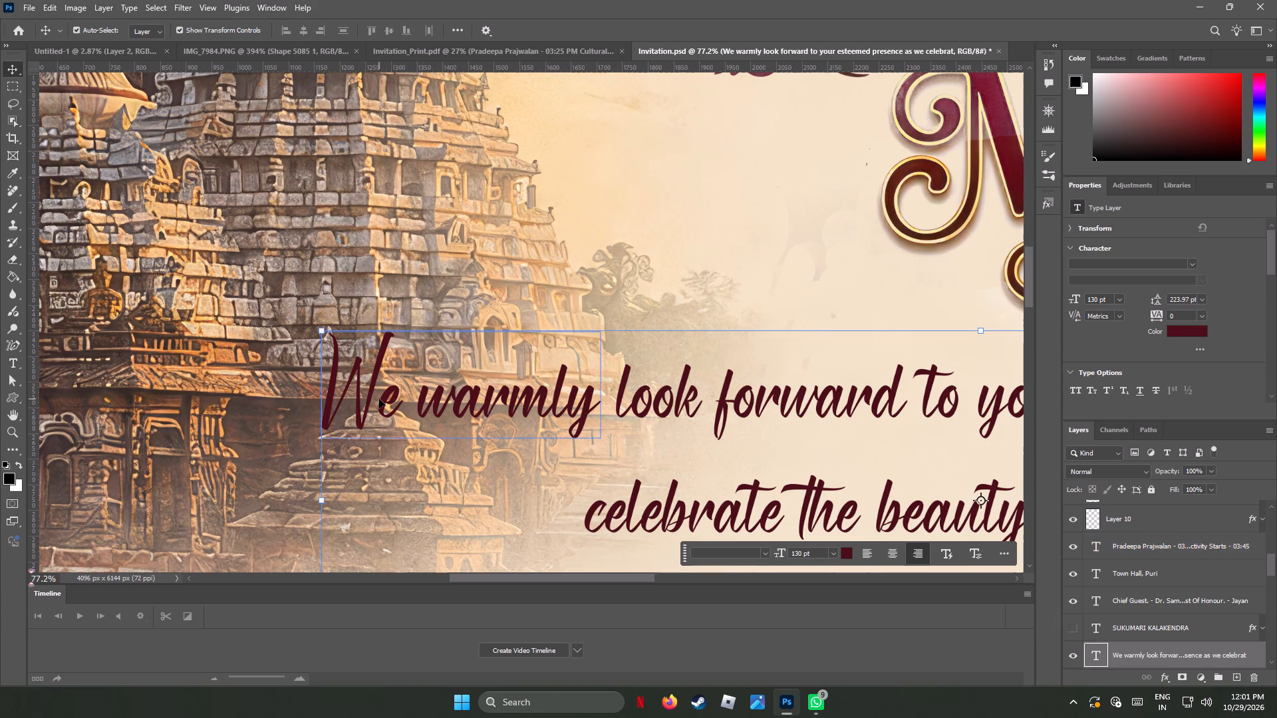
{"action": "left_click_drag", "start_coordinate": [1142, 661], "coordinate": [1126, 615]}
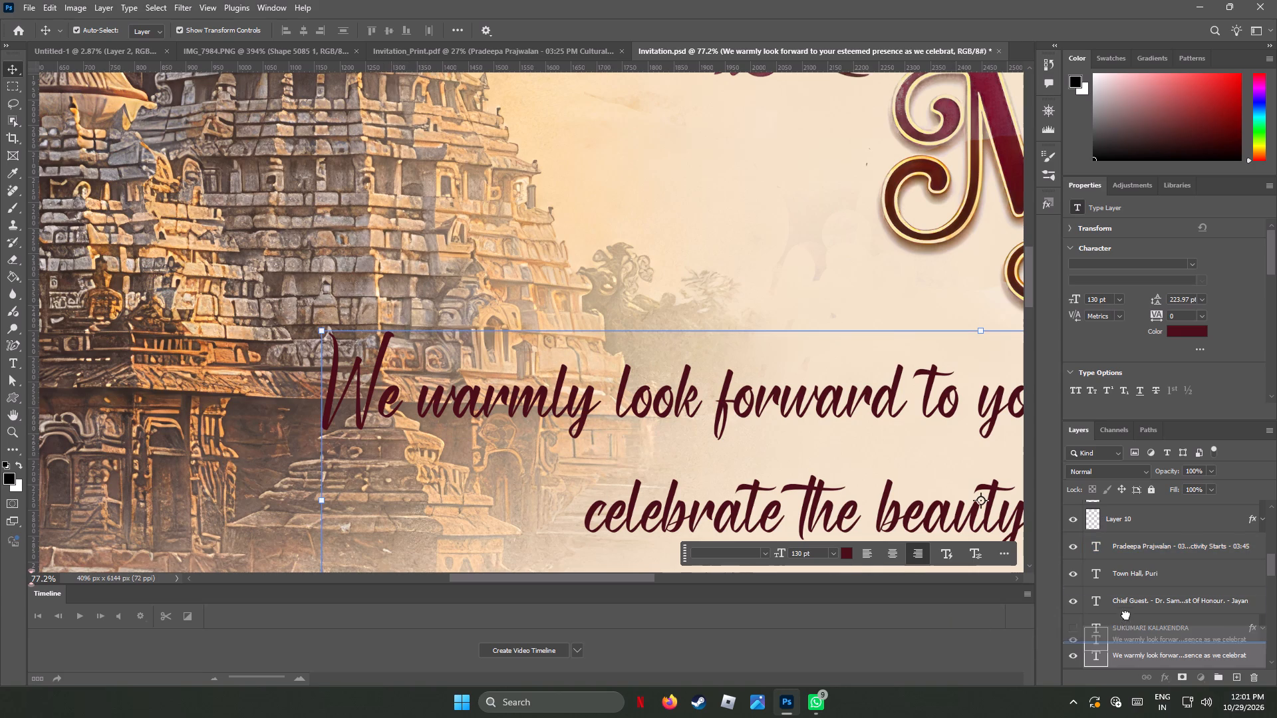
{"action": "left_click_drag", "start_coordinate": [1126, 615], "coordinate": [1121, 507]}
Move the "We warmly look forward" paragraph layer to the top of the layer stack, above the "We warmly" layer.
{"action": "scroll", "coordinate": [1139, 591], "scroll_direction": "up", "scroll_amount": 8}
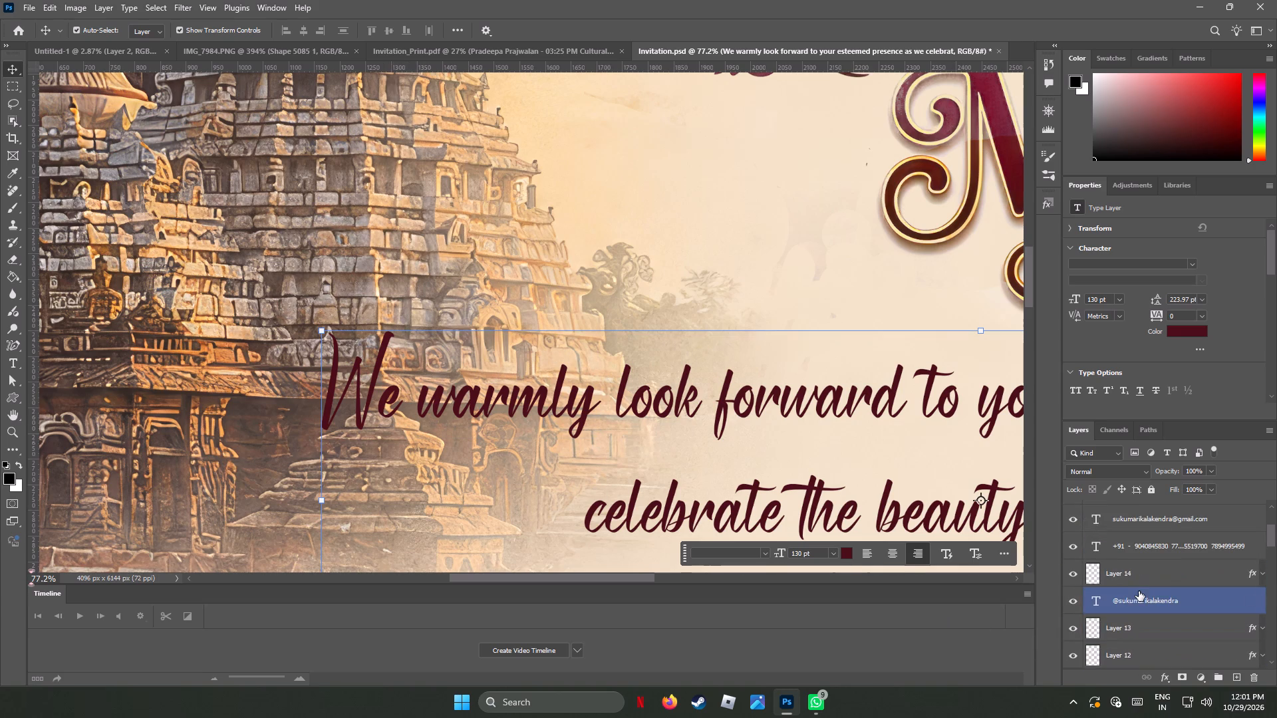
{"action": "scroll", "coordinate": [1139, 590], "scroll_direction": "down", "scroll_amount": 1}
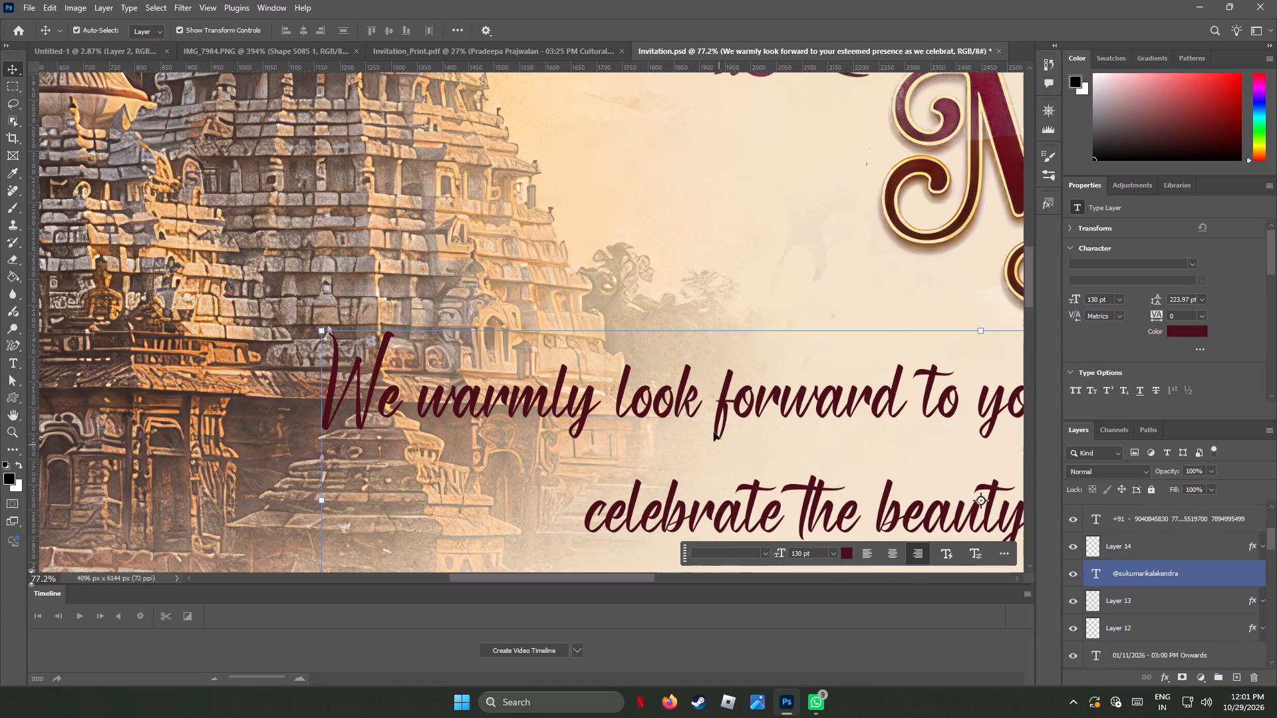
{"action": "left_click", "coordinate": [724, 402]}
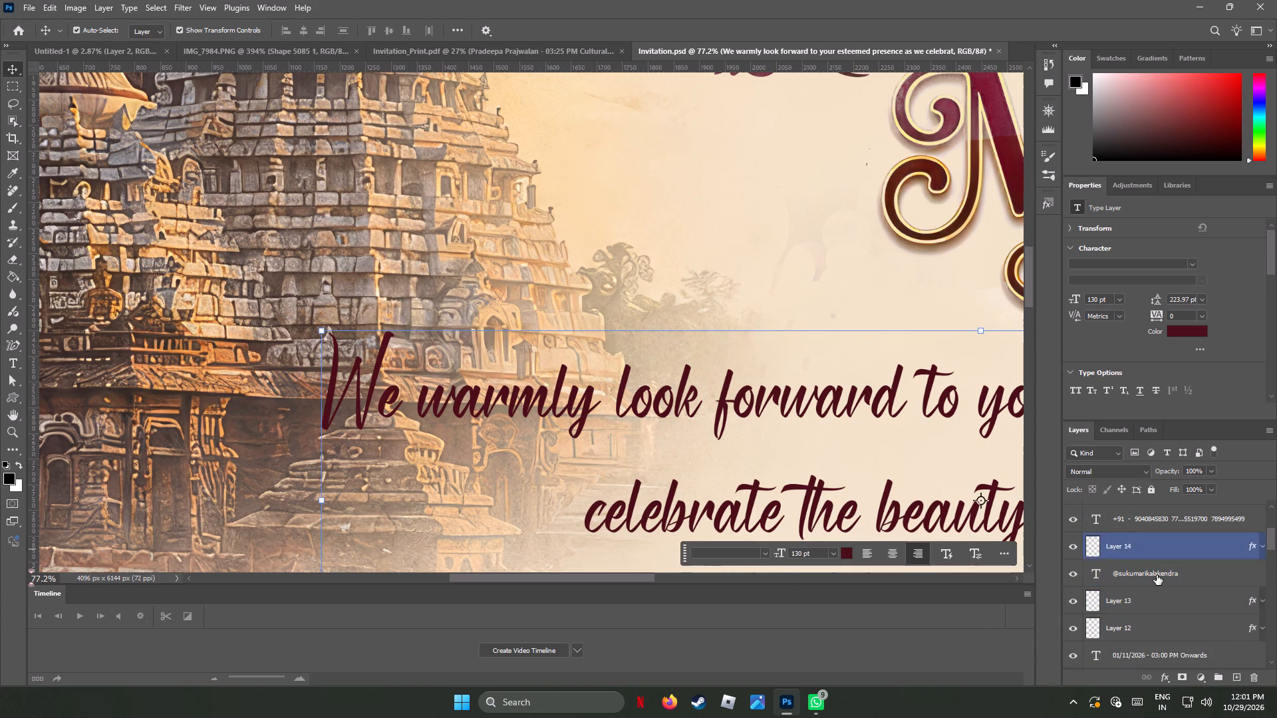
{"action": "scroll", "coordinate": [1157, 575], "scroll_direction": "down", "scroll_amount": 3}
{"action": "scroll", "coordinate": [1157, 575], "scroll_direction": "up", "scroll_amount": 2}
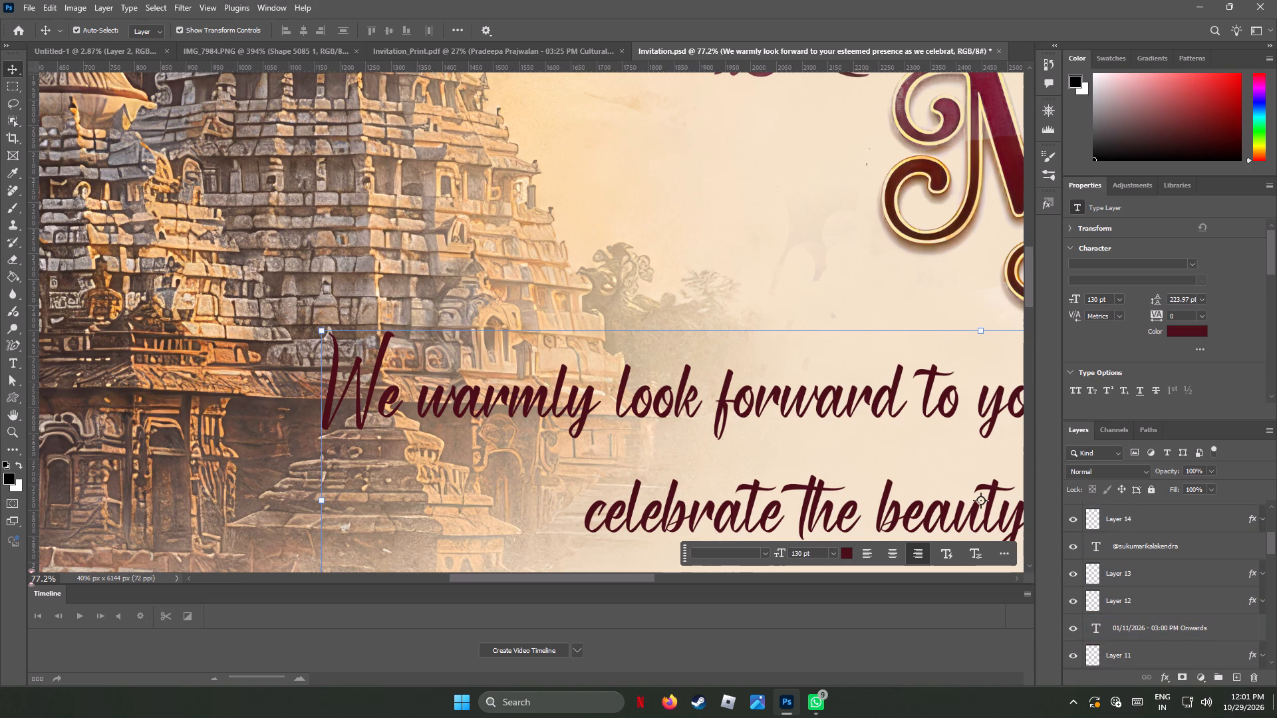
{"action": "scroll", "coordinate": [1227, 600], "scroll_direction": "up", "scroll_amount": 9}
{"action": "scroll", "coordinate": [1226, 600], "scroll_direction": "down", "scroll_amount": 8}
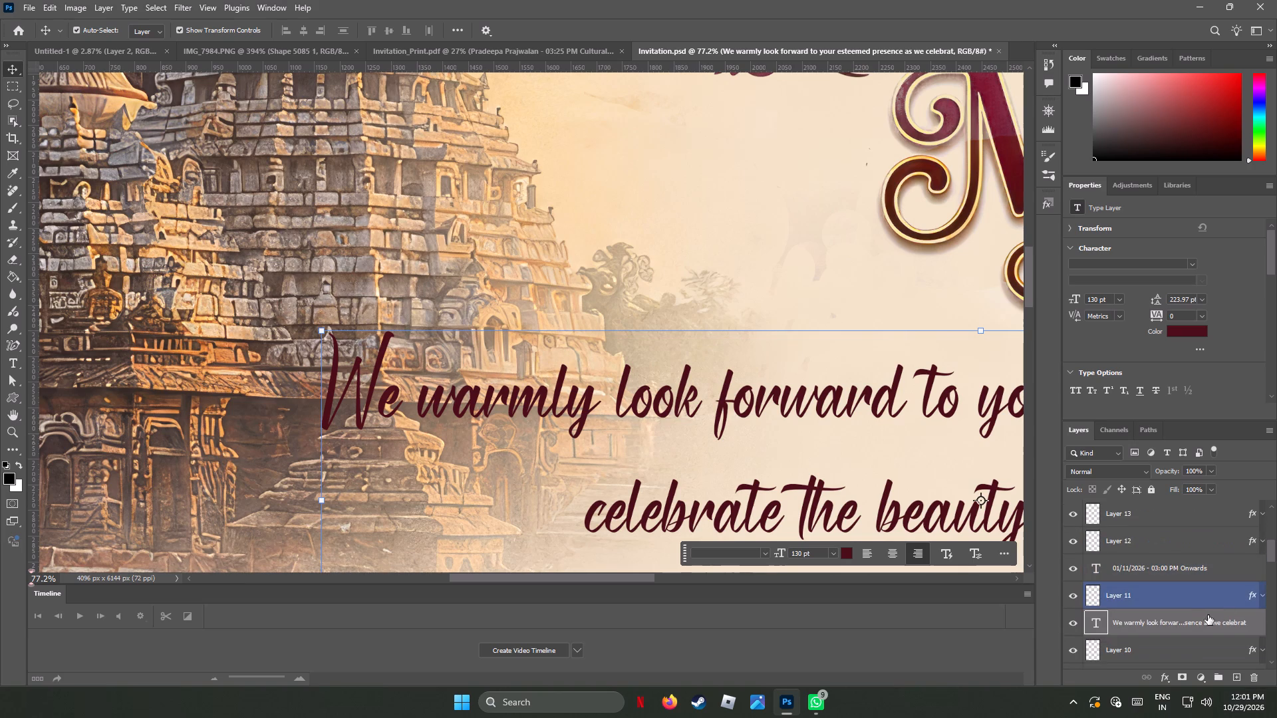
{"action": "left_click_drag", "start_coordinate": [1173, 622], "coordinate": [1144, 499]}
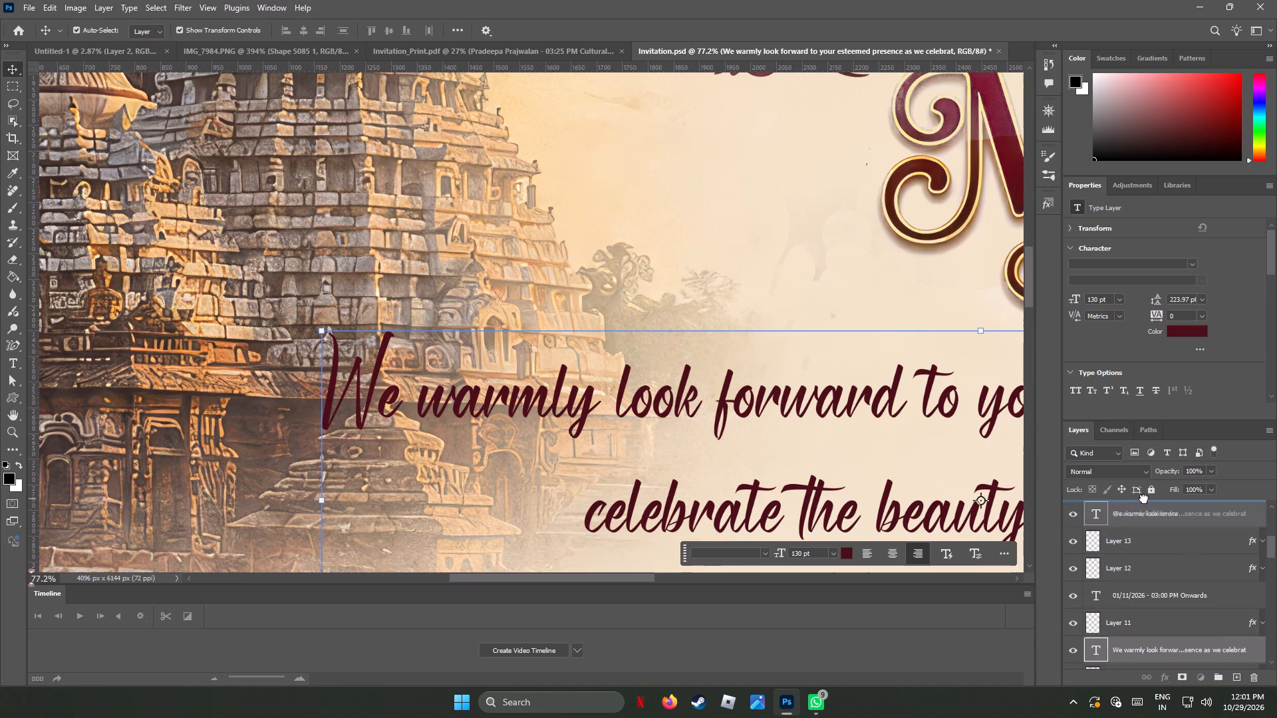
{"action": "left_click_drag", "start_coordinate": [1144, 499], "coordinate": [1143, 499]}
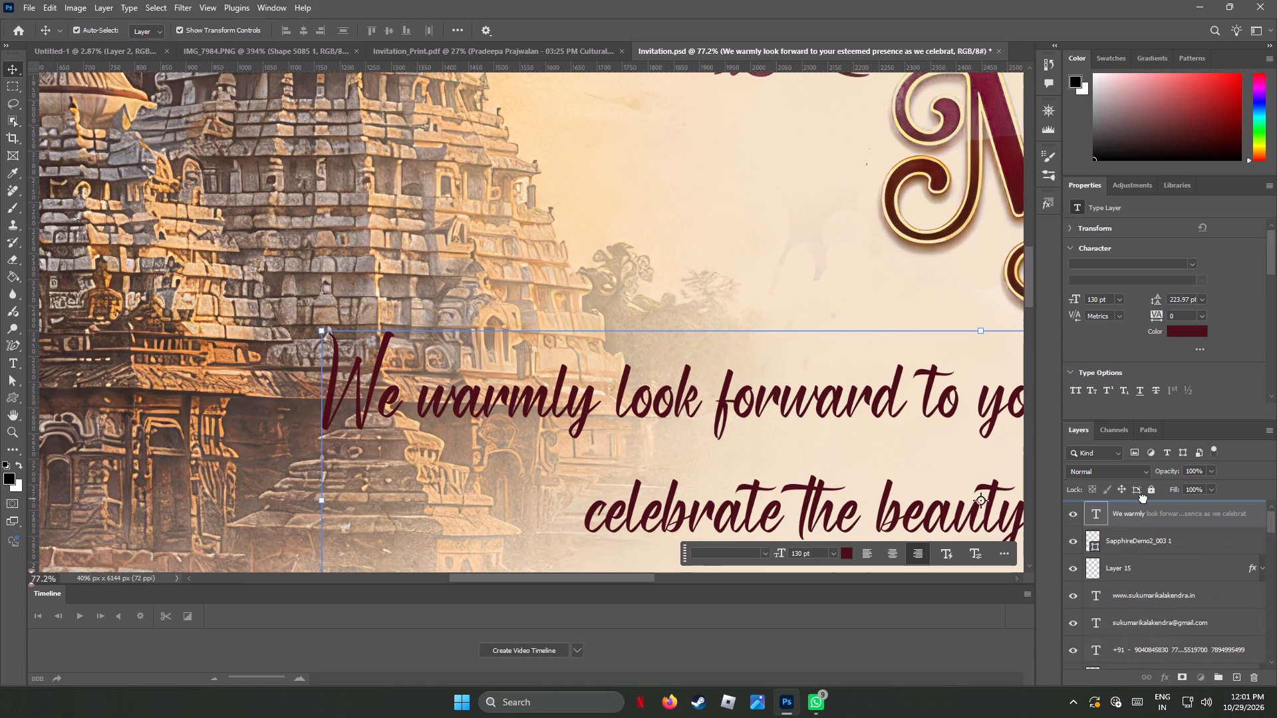
{"action": "left_click_drag", "start_coordinate": [1143, 499], "coordinate": [1141, 529]}
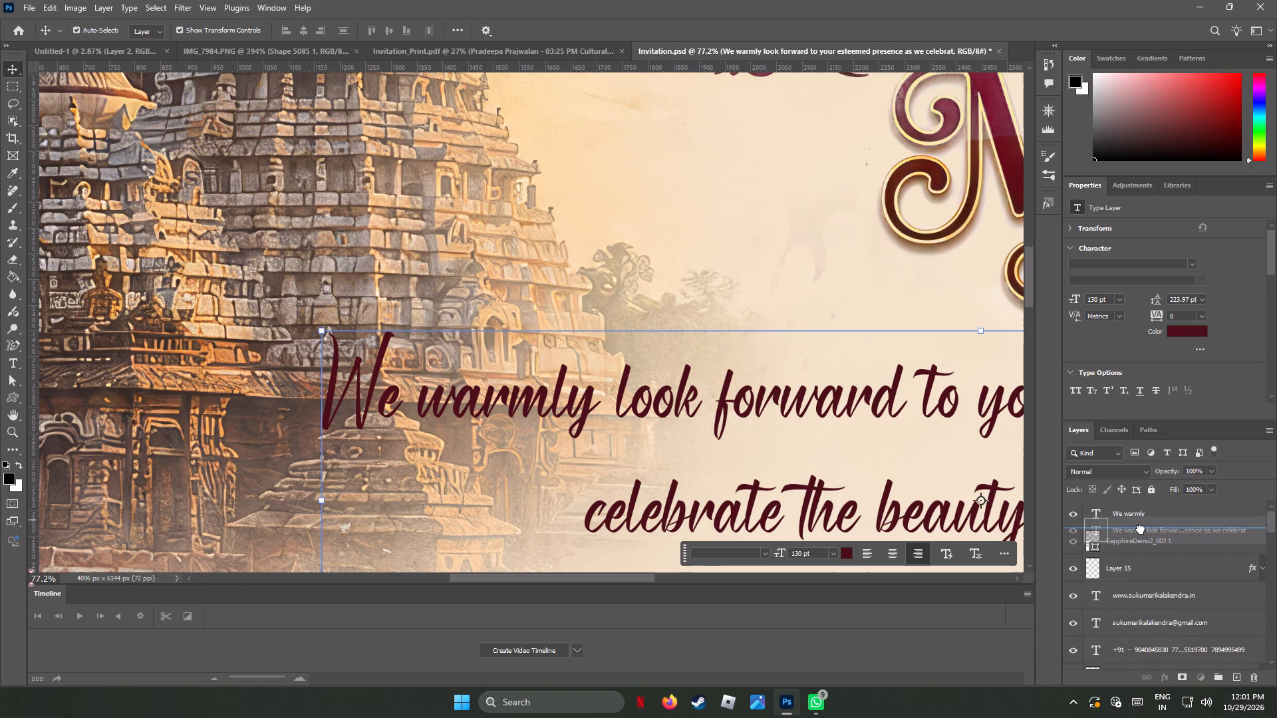
{"action": "left_click_drag", "start_coordinate": [1141, 529], "coordinate": [1133, 502]}
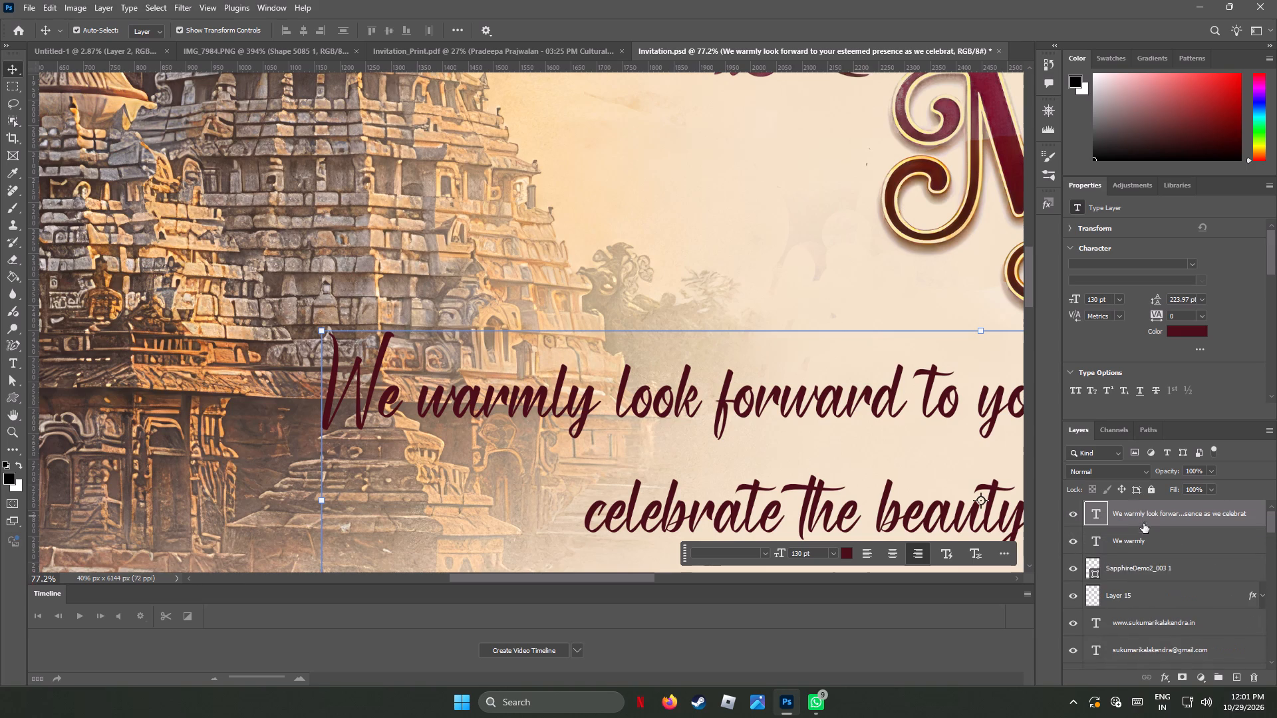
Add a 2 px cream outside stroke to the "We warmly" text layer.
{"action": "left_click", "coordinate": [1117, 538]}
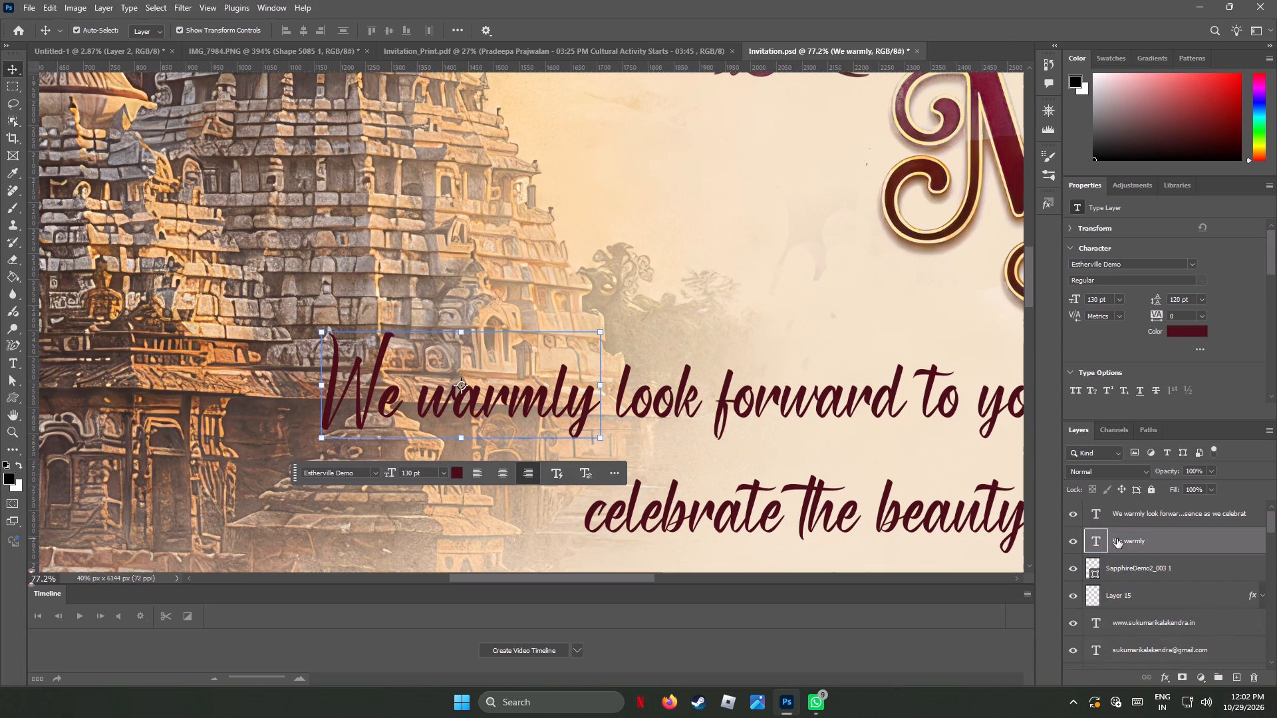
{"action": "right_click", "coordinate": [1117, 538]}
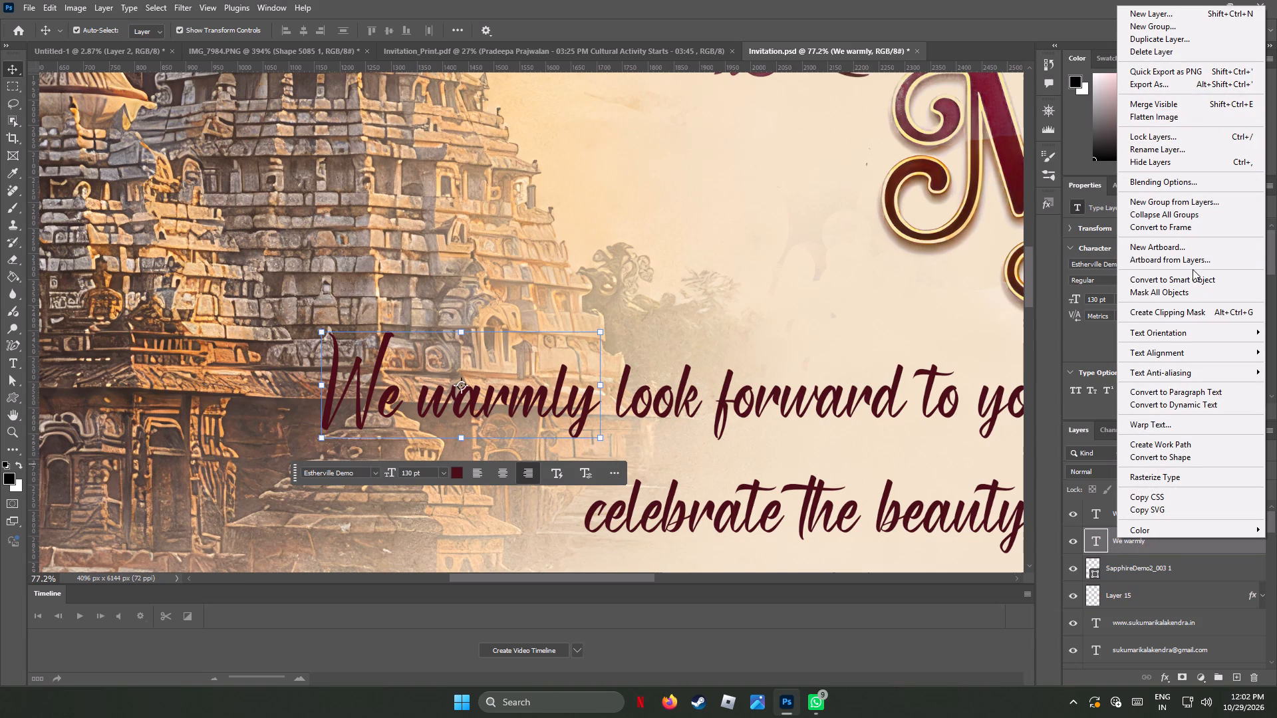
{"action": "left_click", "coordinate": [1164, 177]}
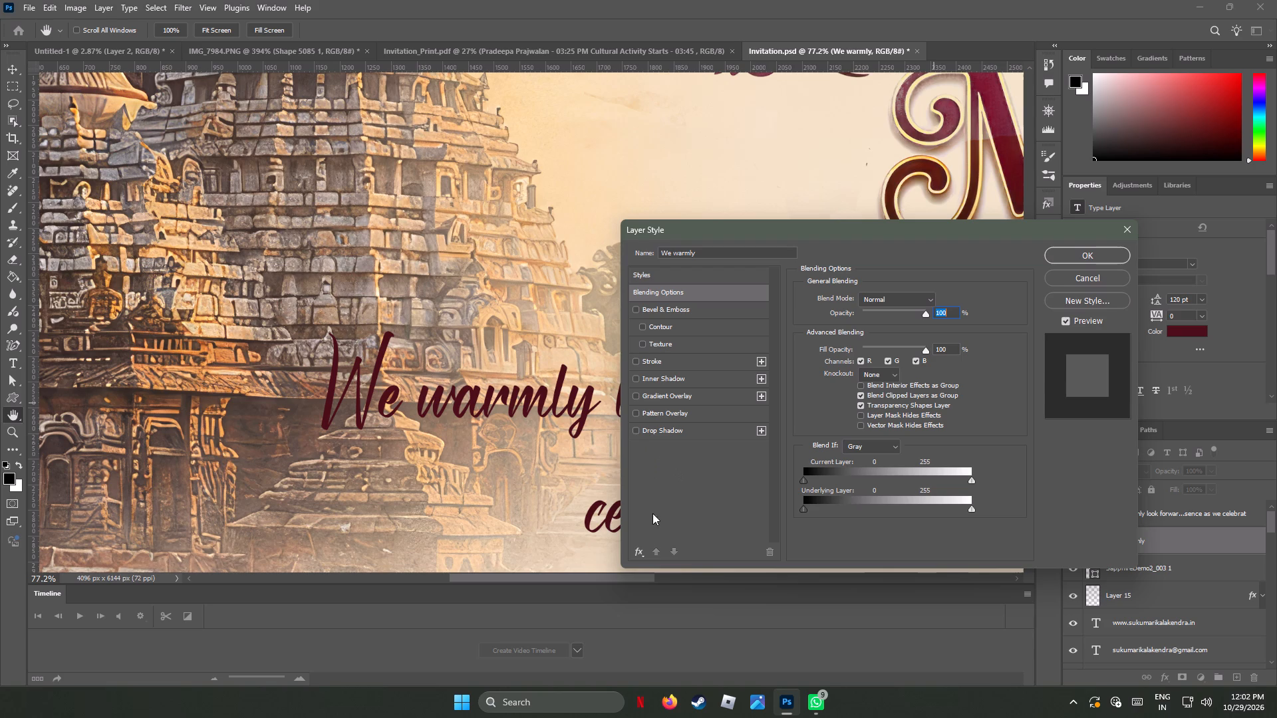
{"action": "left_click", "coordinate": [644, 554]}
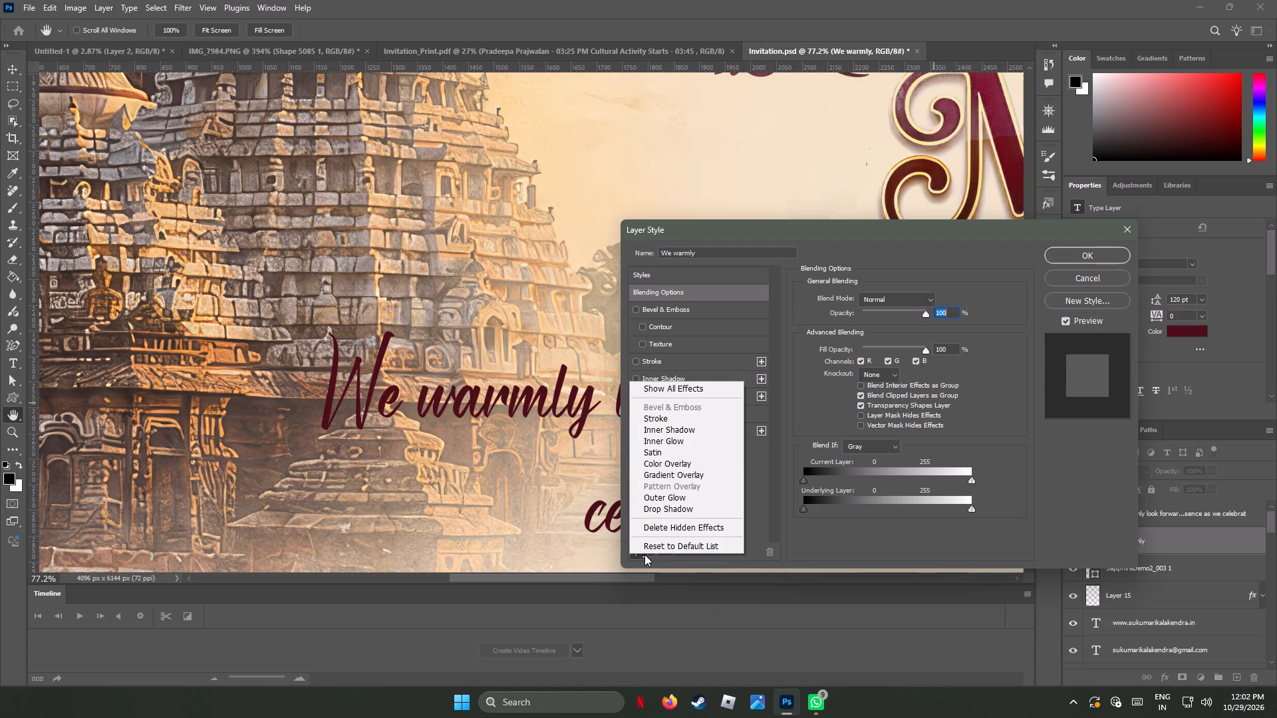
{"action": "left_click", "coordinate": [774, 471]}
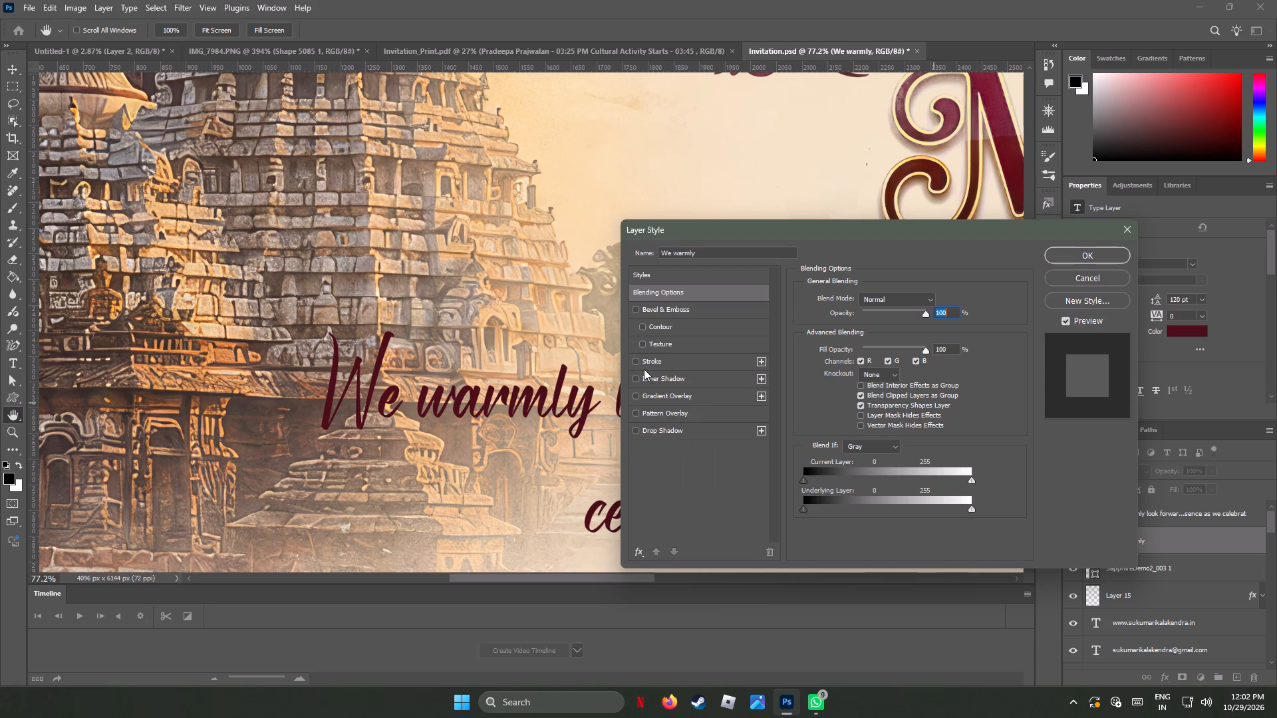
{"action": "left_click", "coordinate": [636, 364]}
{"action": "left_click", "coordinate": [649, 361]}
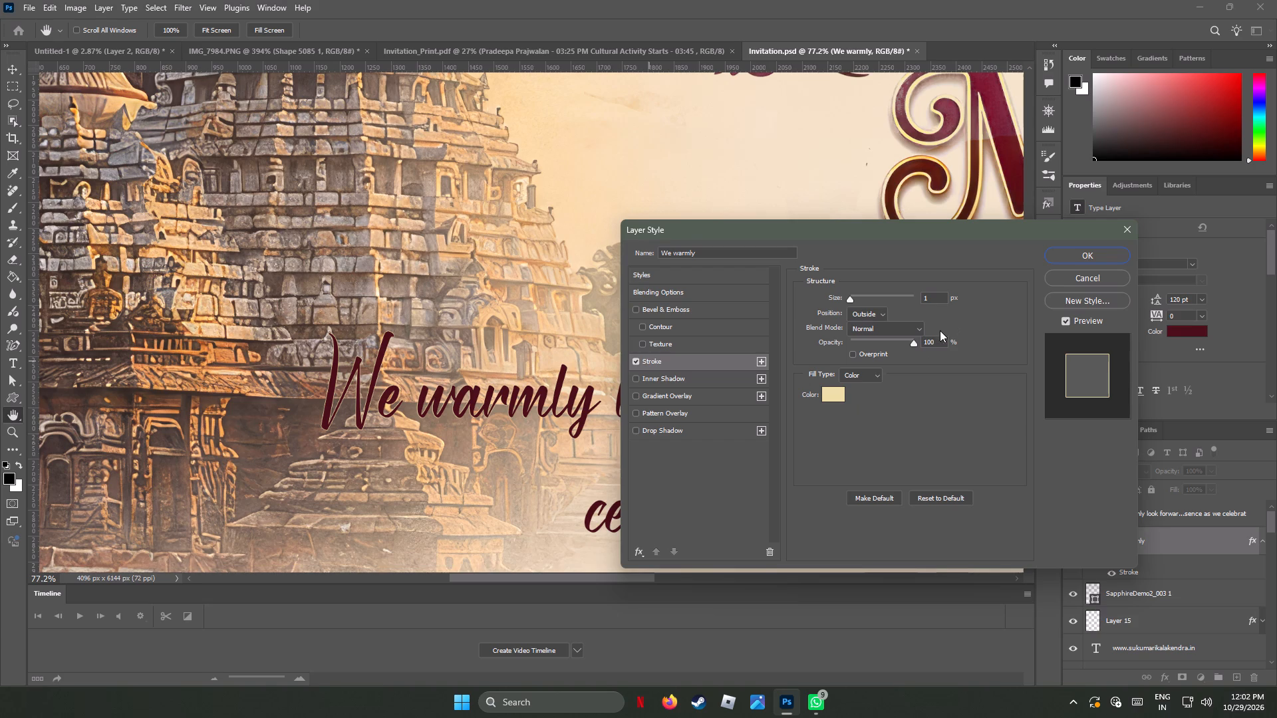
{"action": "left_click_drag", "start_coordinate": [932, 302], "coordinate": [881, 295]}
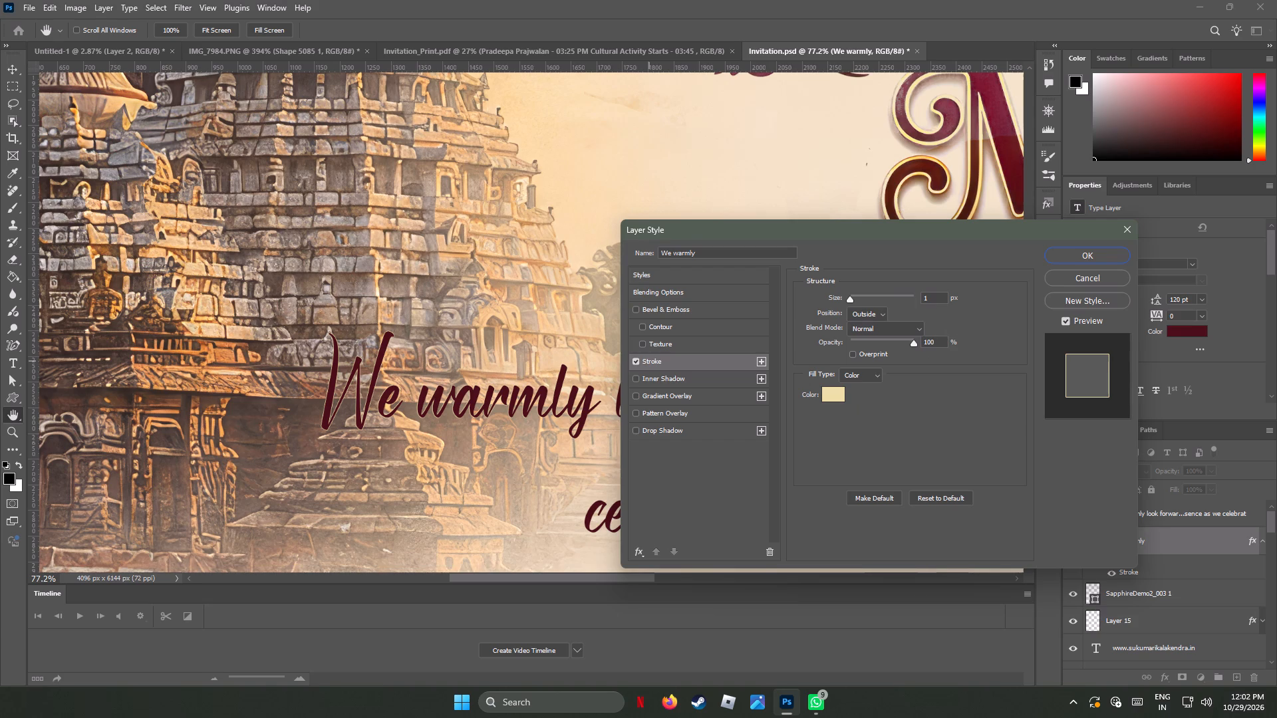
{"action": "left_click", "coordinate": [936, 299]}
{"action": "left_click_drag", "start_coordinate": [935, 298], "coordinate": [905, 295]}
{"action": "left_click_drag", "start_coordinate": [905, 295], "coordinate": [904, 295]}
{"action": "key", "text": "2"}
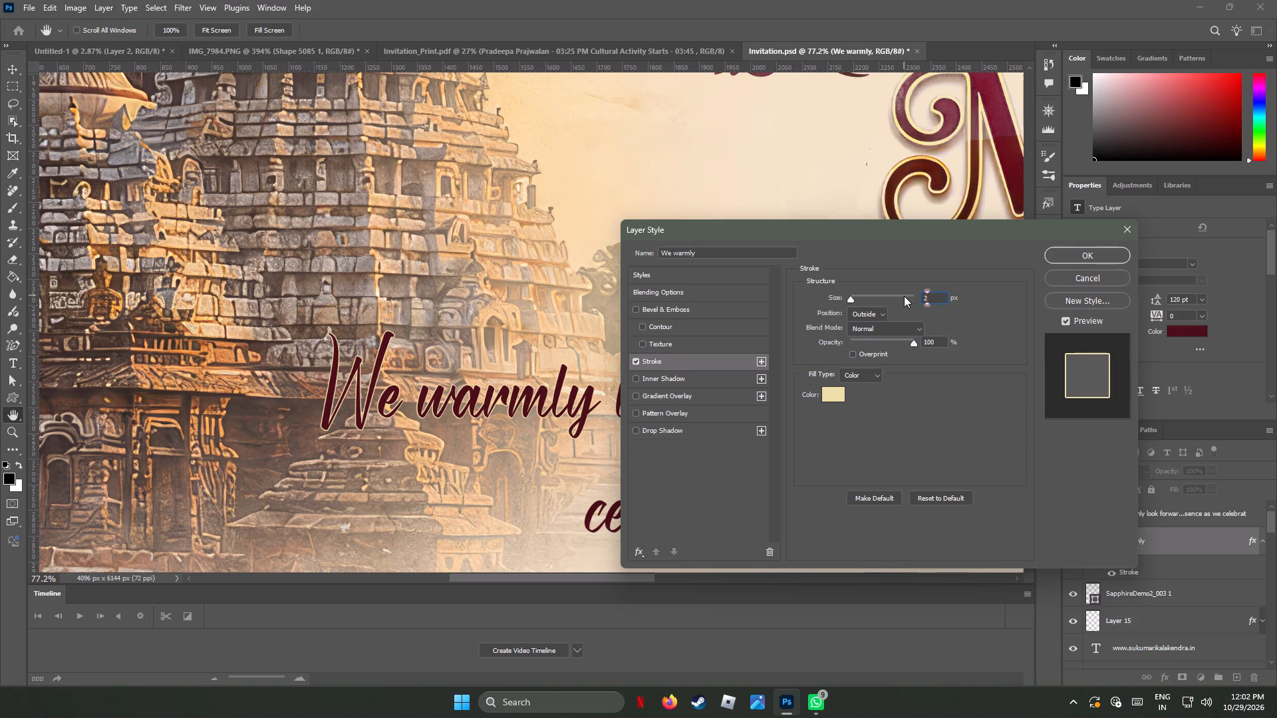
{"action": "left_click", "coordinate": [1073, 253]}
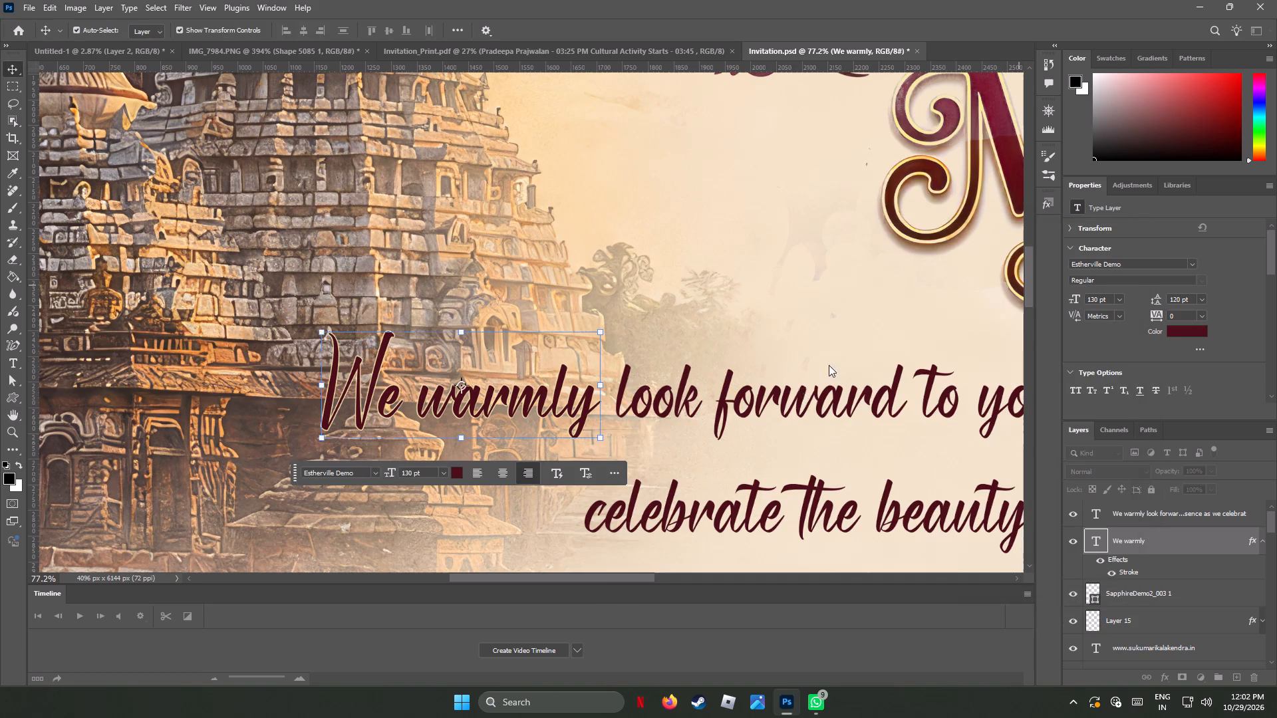
Examine how the stroked "We warmly" text reads against the temple background and beside the rest of the paragraph.
{"action": "scroll", "coordinate": [641, 392], "scroll_direction": "down", "scroll_amount": 2, "text": "alt"}
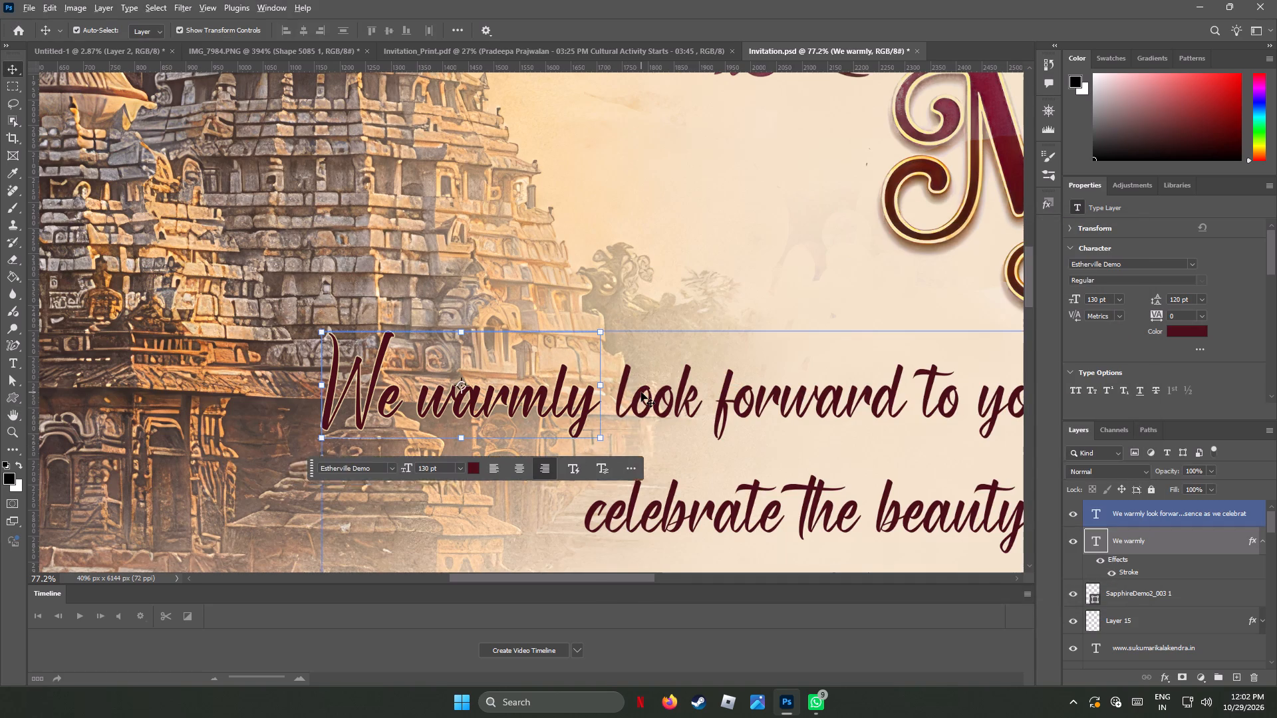
{"action": "scroll", "coordinate": [641, 392], "scroll_direction": "down", "scroll_amount": 10, "text": "alt"}
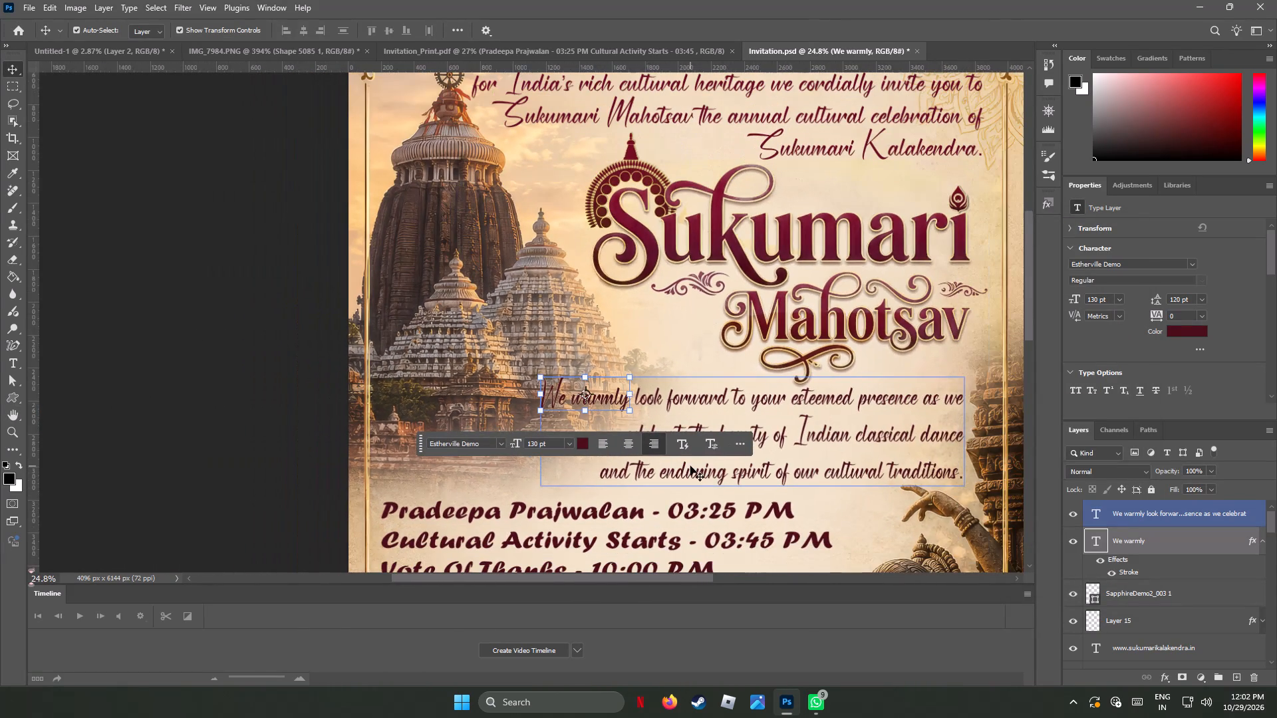
{"action": "left_click", "coordinate": [654, 329]}
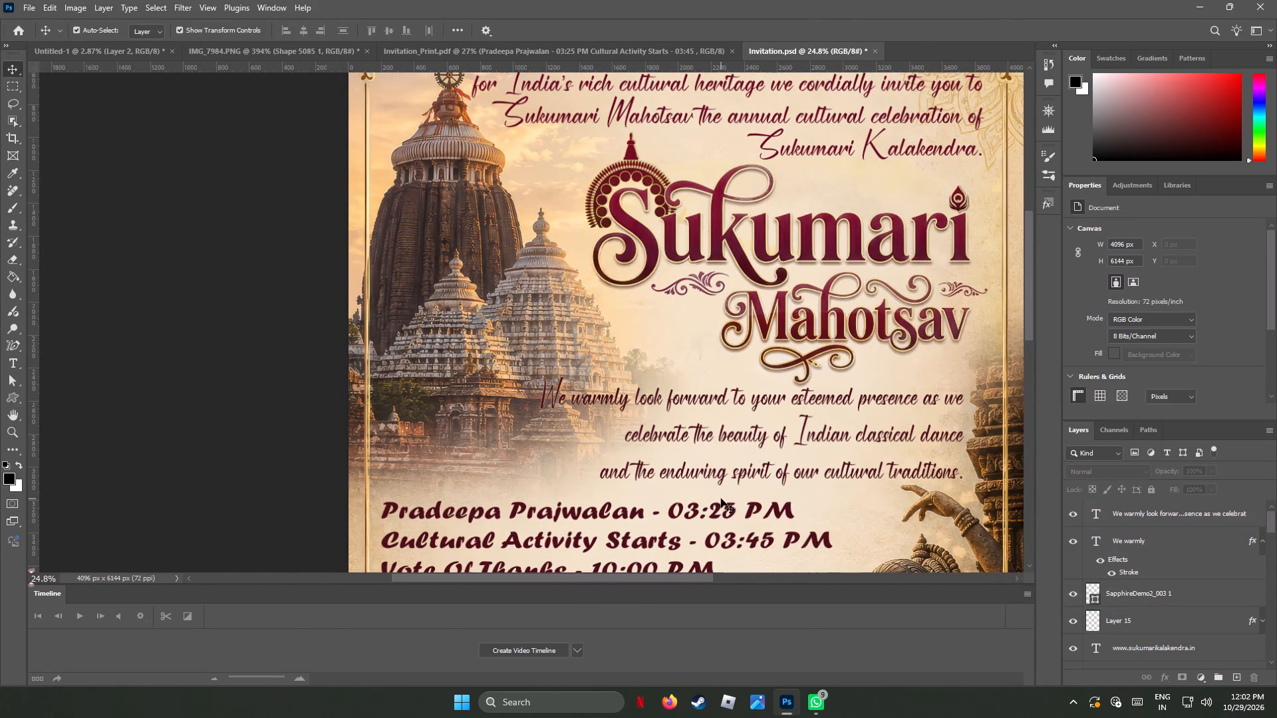
{"action": "scroll", "coordinate": [610, 398], "scroll_direction": "up", "scroll_amount": 8, "text": "alt"}
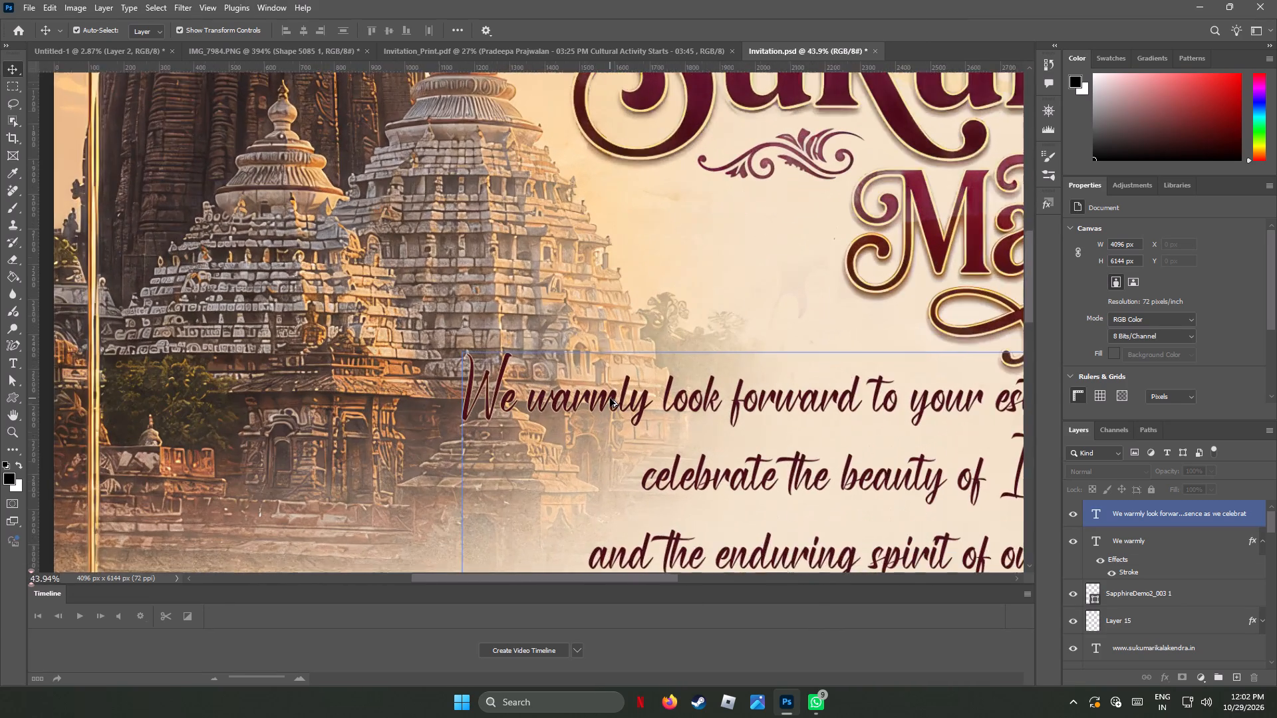
{"action": "scroll", "coordinate": [610, 398], "scroll_direction": "up", "scroll_amount": 1, "text": "alt"}
{"action": "scroll", "coordinate": [610, 398], "scroll_direction": "down", "scroll_amount": 1, "text": "alt"}
{"action": "scroll", "coordinate": [610, 398], "scroll_direction": "up", "scroll_amount": 1, "text": "alt"}
{"action": "scroll", "coordinate": [610, 398], "scroll_direction": "down", "scroll_amount": 1, "text": "alt"}
{"action": "scroll", "coordinate": [610, 398], "scroll_direction": "up", "scroll_amount": 3, "text": "alt"}
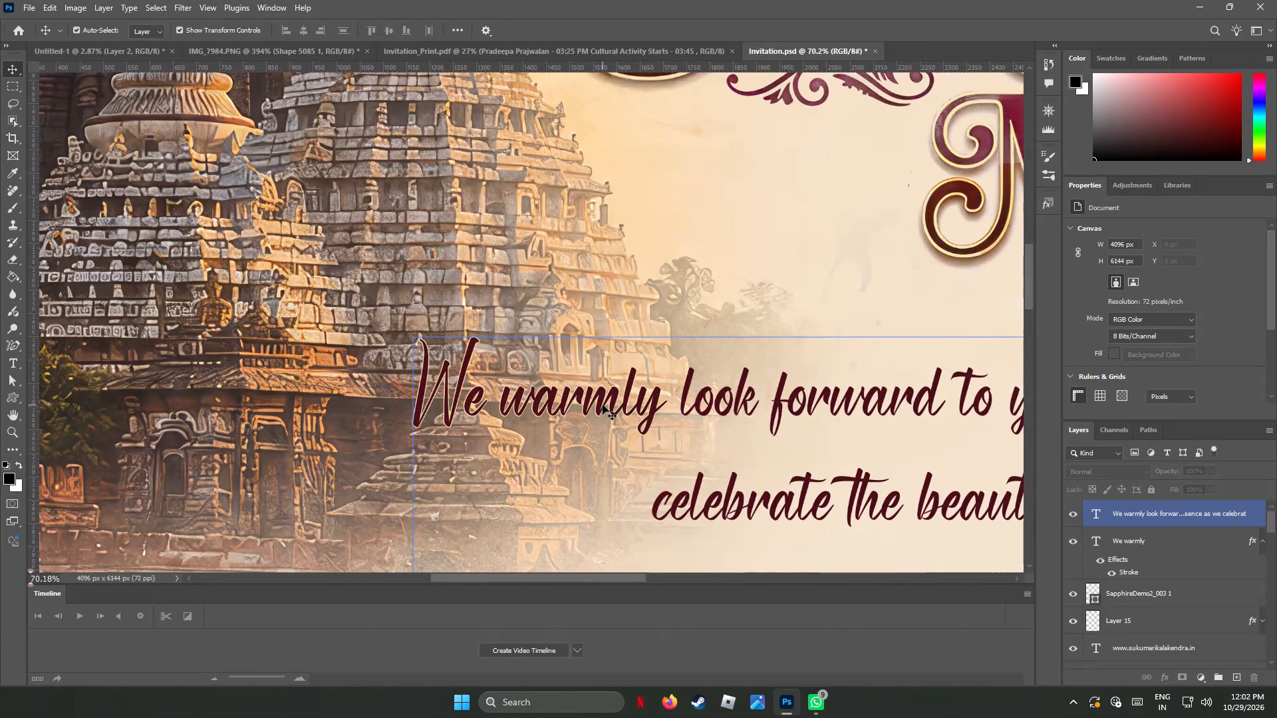
Turn off the stroke effect in the "We warmly" layer's style settings.
{"action": "left_click", "coordinate": [603, 405]}
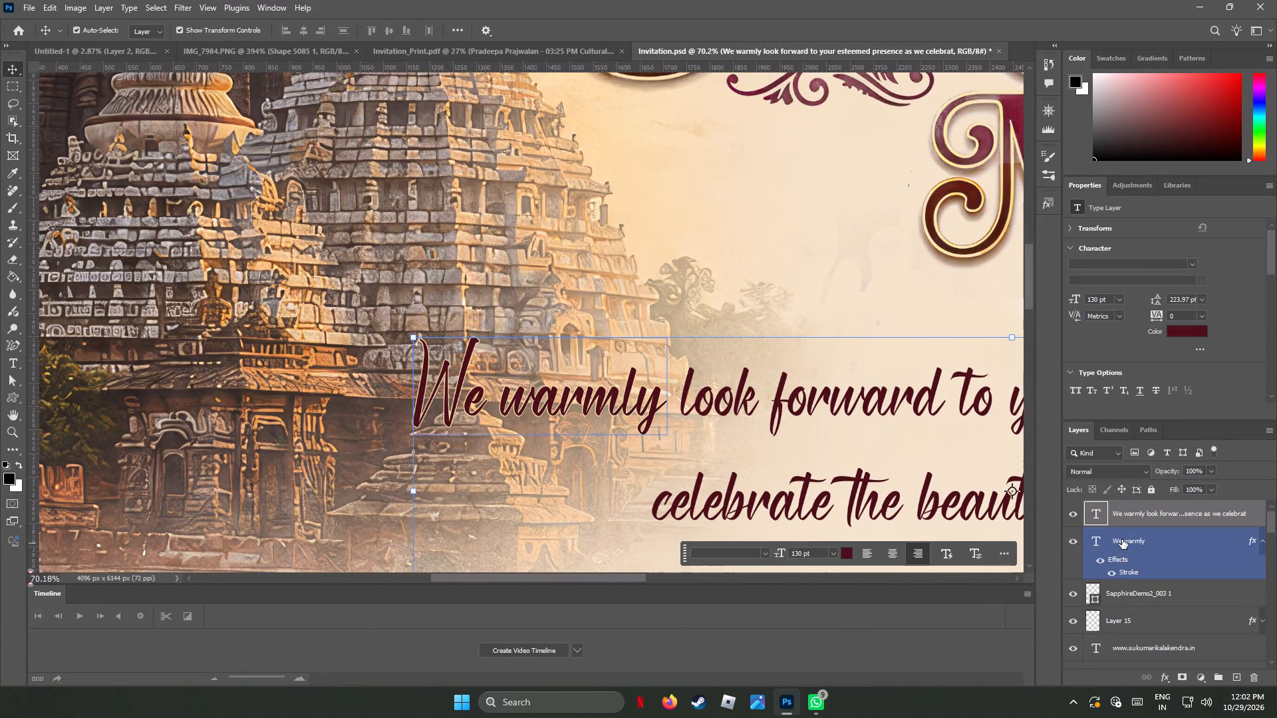
{"action": "left_click", "coordinate": [1122, 539]}
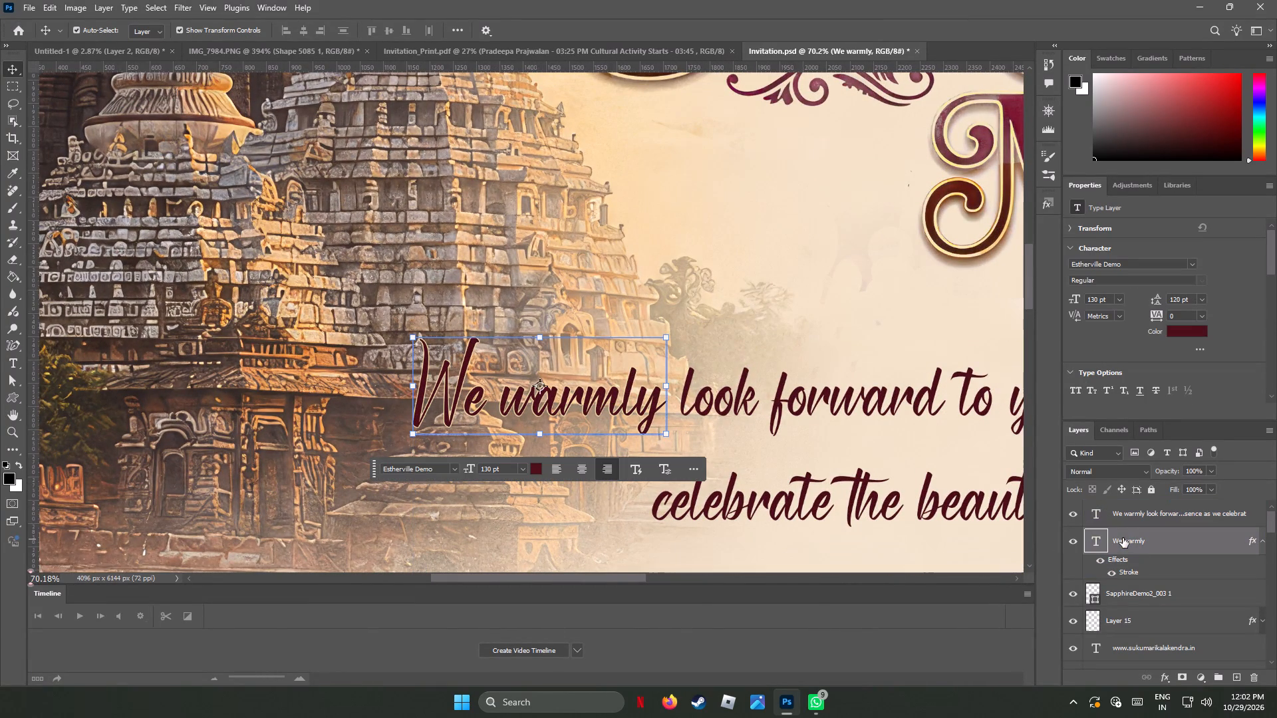
{"action": "right_click", "coordinate": [1123, 538]}
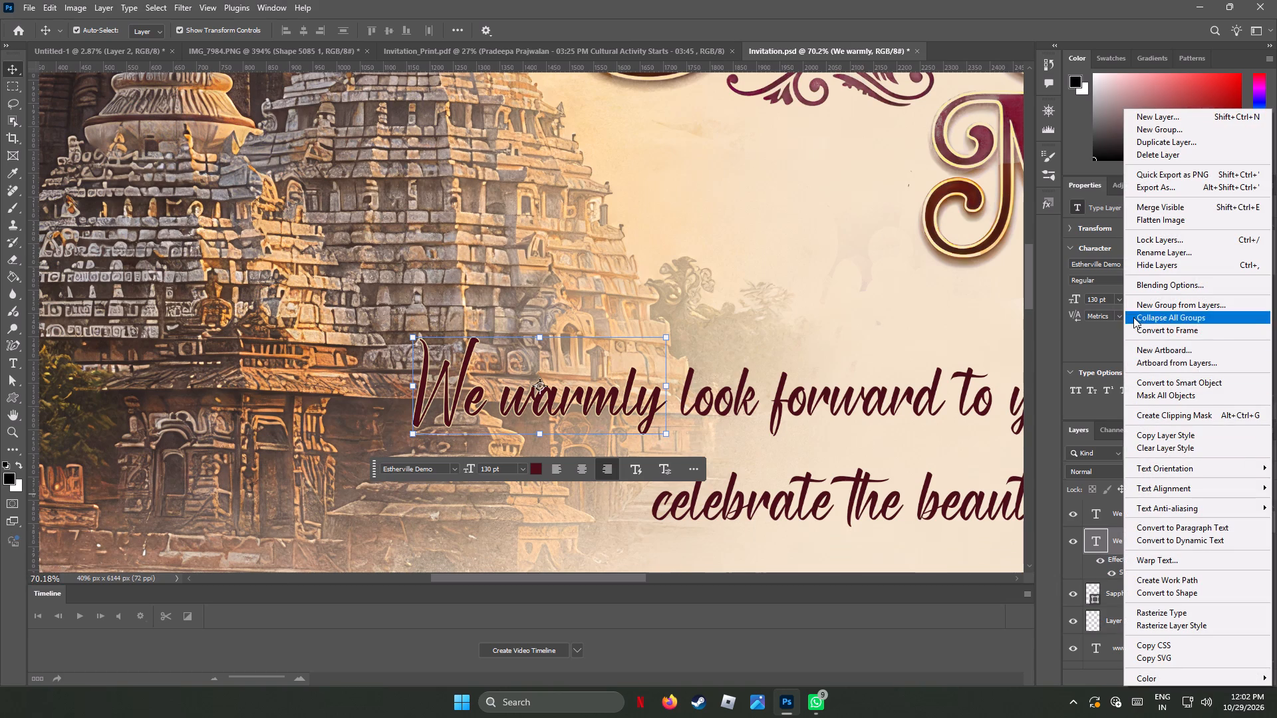
{"action": "left_click", "coordinate": [1153, 282]}
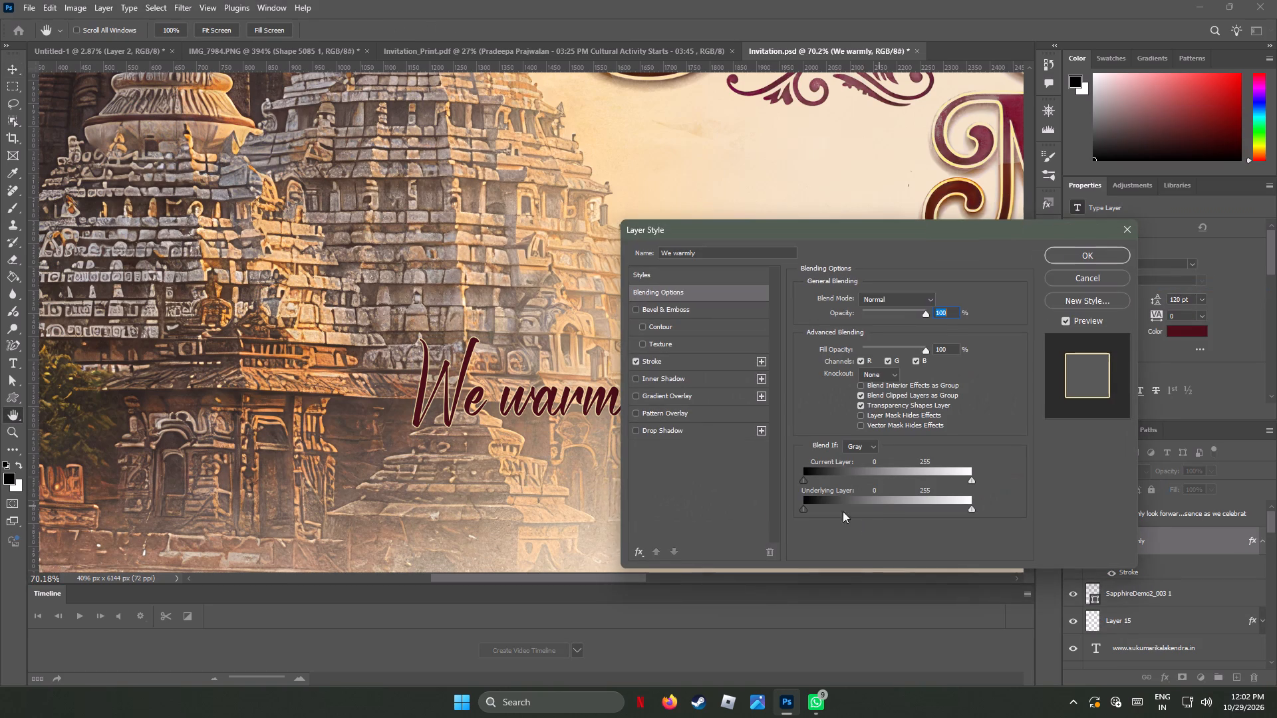
{"action": "left_click", "coordinate": [637, 358]}
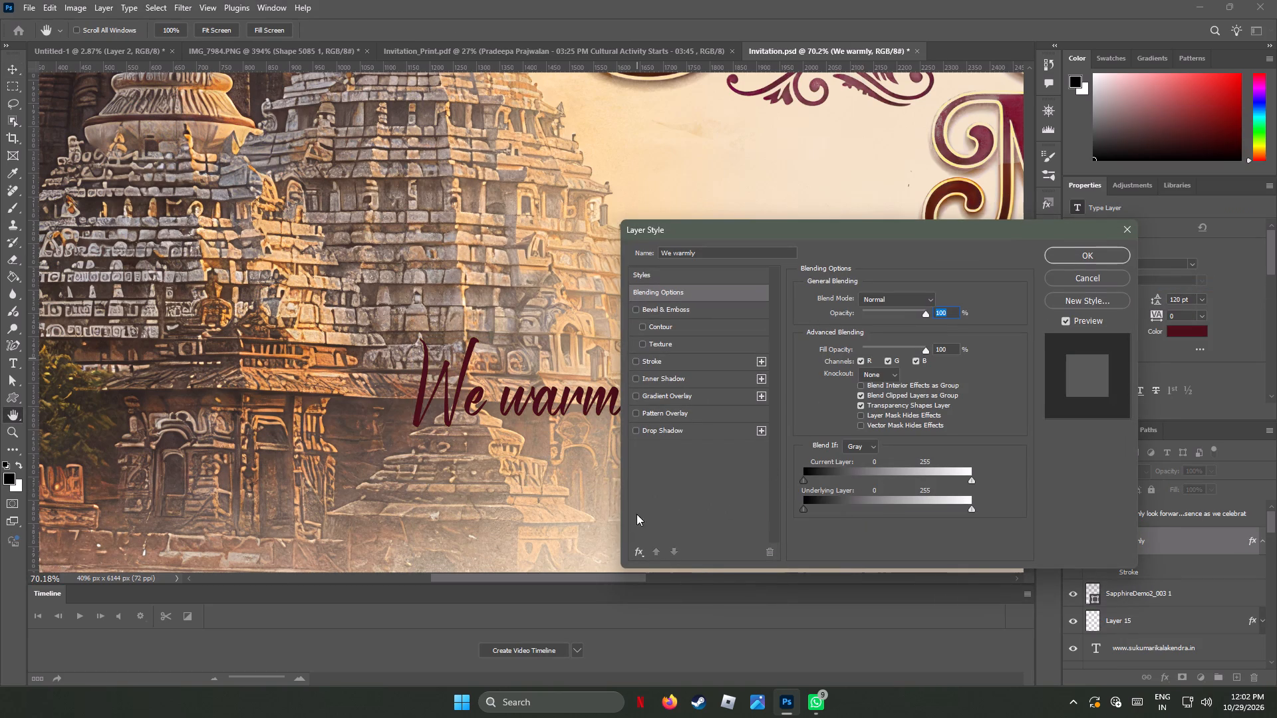
Add a white Screen-mode outer glow to the "We warmly" layer with 21% spread and 51 px size.
{"action": "left_click", "coordinate": [644, 550]}
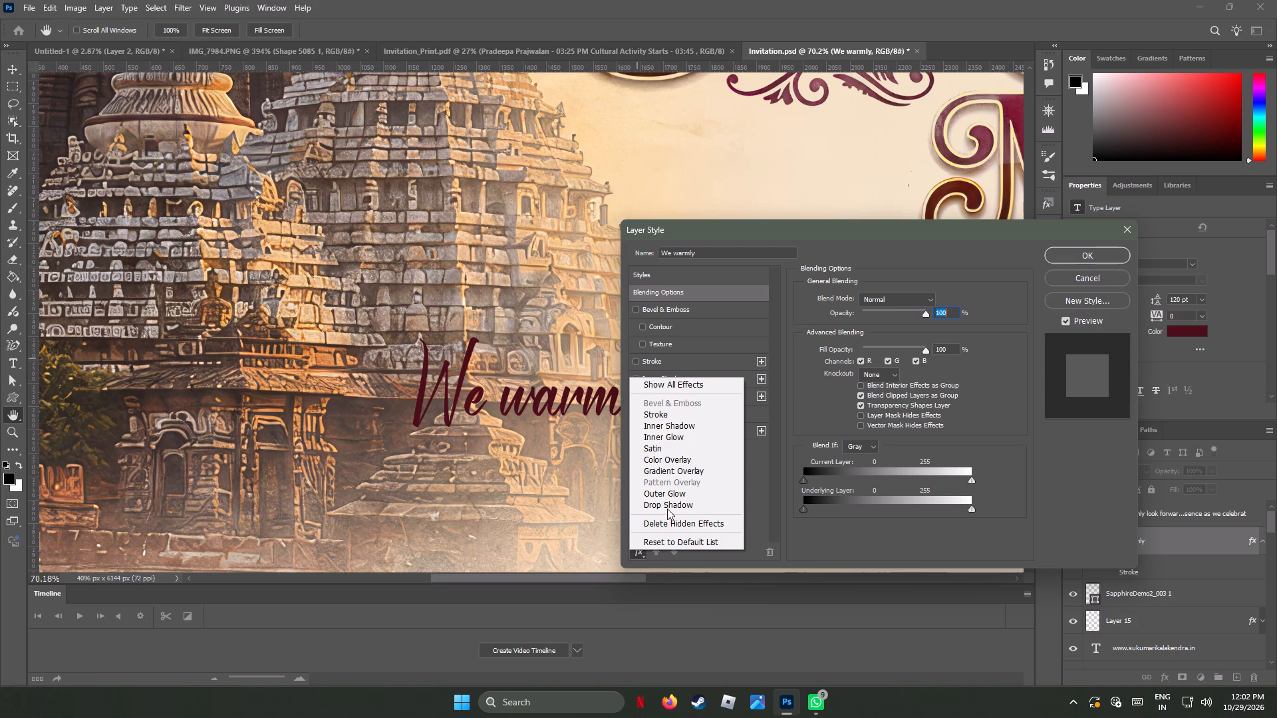
{"action": "left_click", "coordinate": [688, 493]}
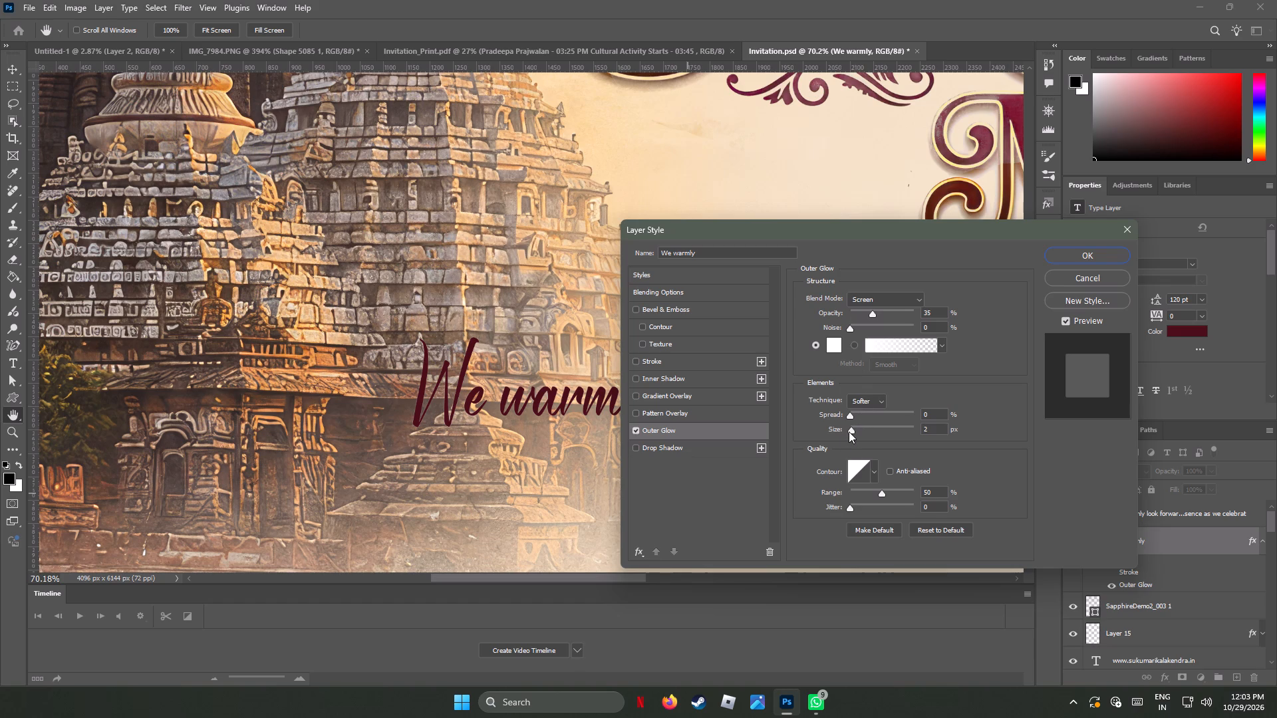
{"action": "left_click_drag", "start_coordinate": [849, 427], "coordinate": [855, 428]}
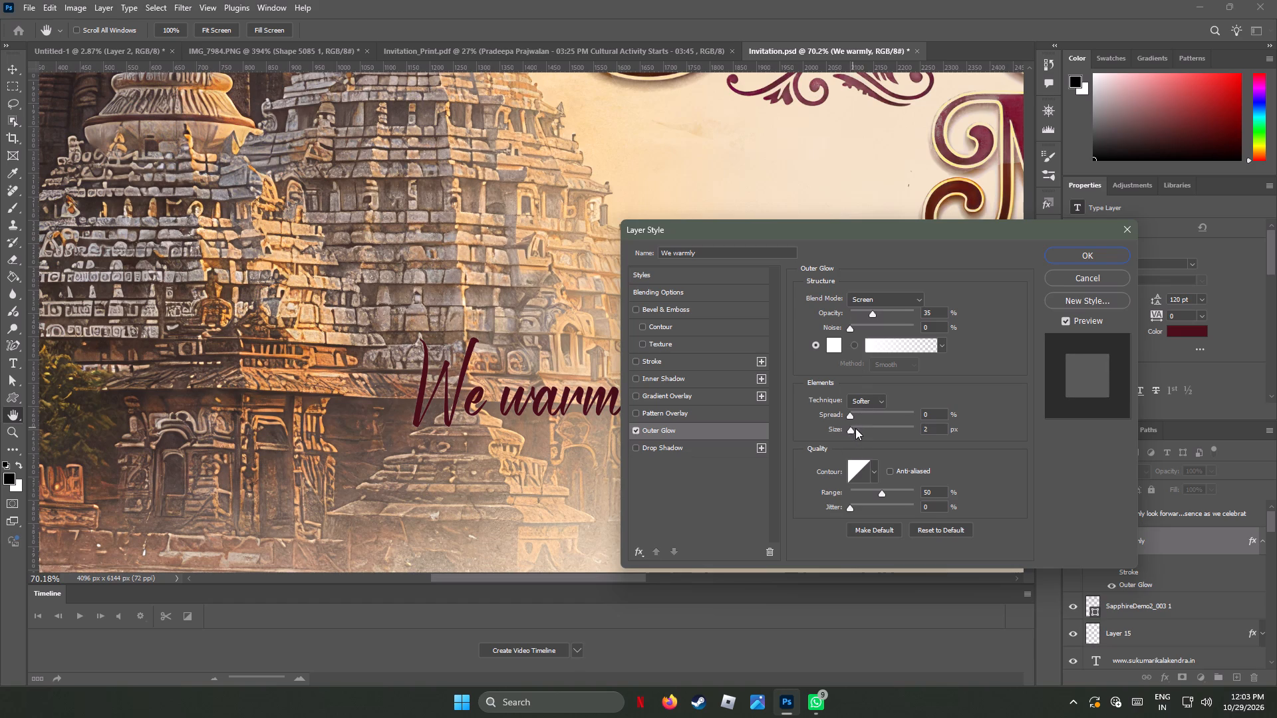
{"action": "left_click_drag", "start_coordinate": [855, 428], "coordinate": [858, 428]}
{"action": "left_click", "coordinate": [847, 415]}
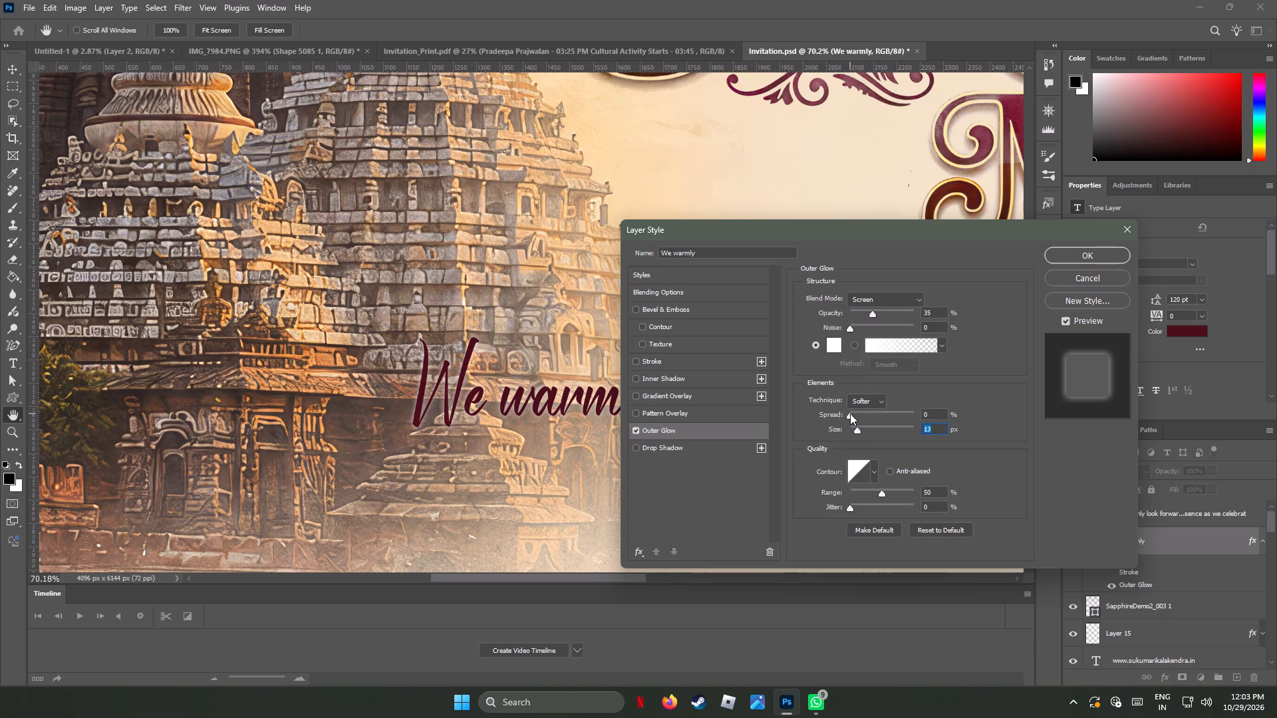
{"action": "left_click", "coordinate": [858, 431]}
{"action": "left_click_drag", "start_coordinate": [849, 417], "coordinate": [864, 419]}
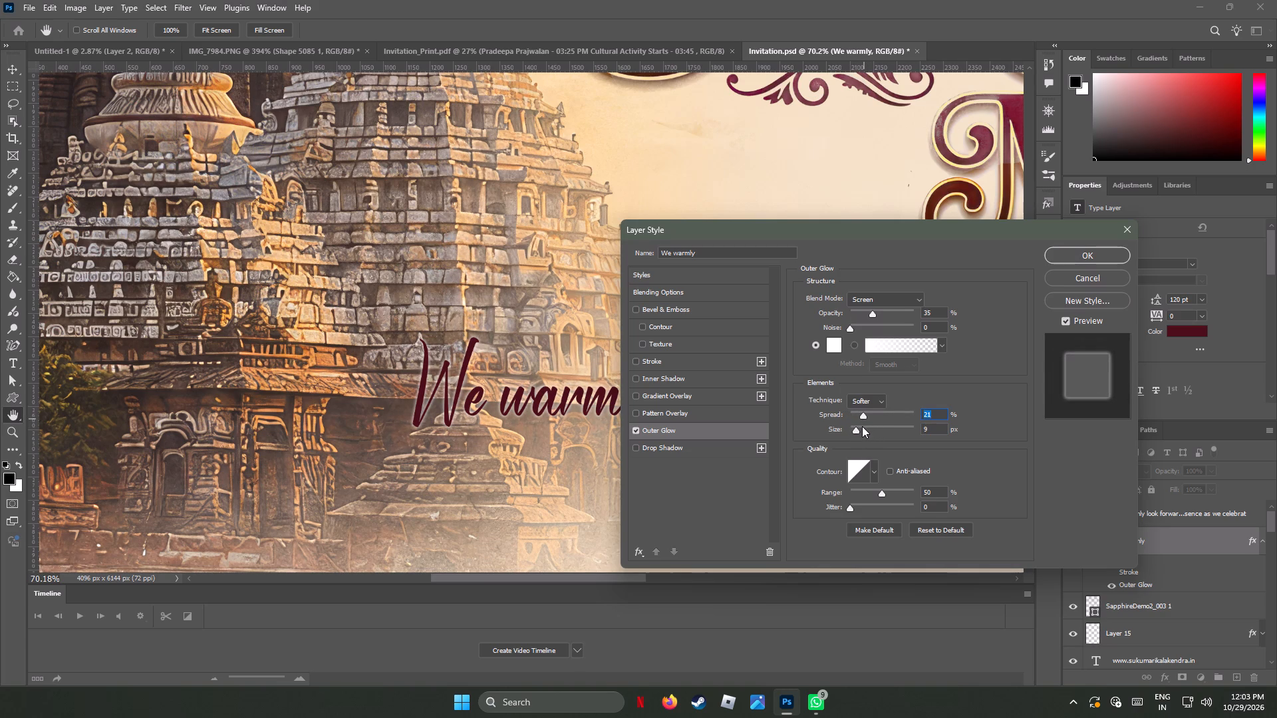
{"action": "left_click_drag", "start_coordinate": [855, 429], "coordinate": [865, 429]}
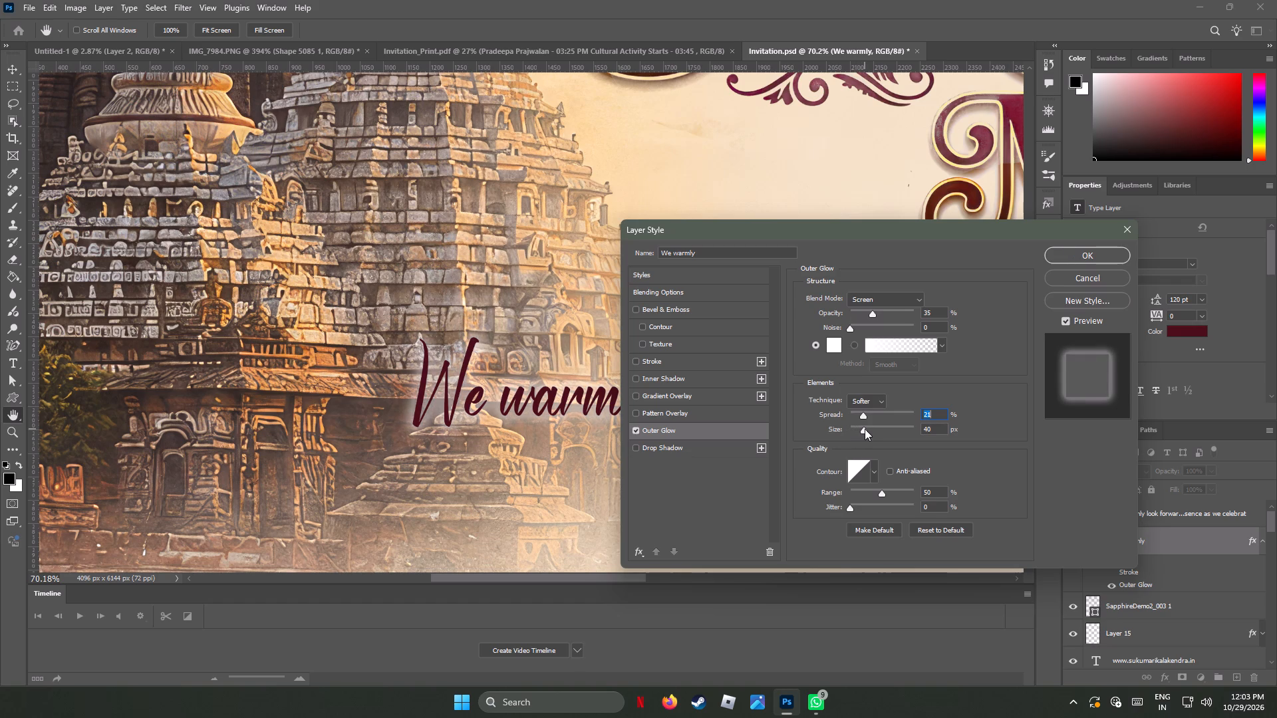
{"action": "left_click_drag", "start_coordinate": [865, 429], "coordinate": [857, 427]}
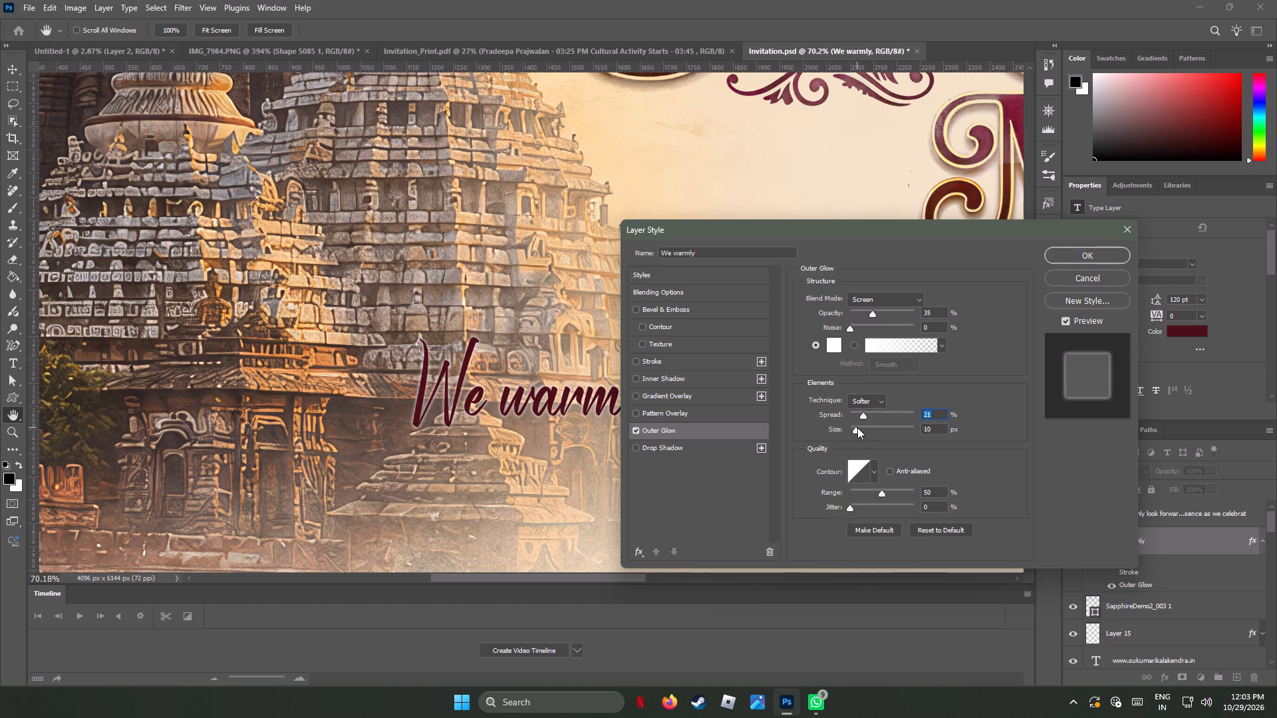
{"action": "left_click_drag", "start_coordinate": [857, 427], "coordinate": [867, 429]}
Set the outer glow's opacity to 43%, checking it against the temple artwork, and apply the layer style.
{"action": "left_click_drag", "start_coordinate": [864, 235], "coordinate": [1034, 537]}
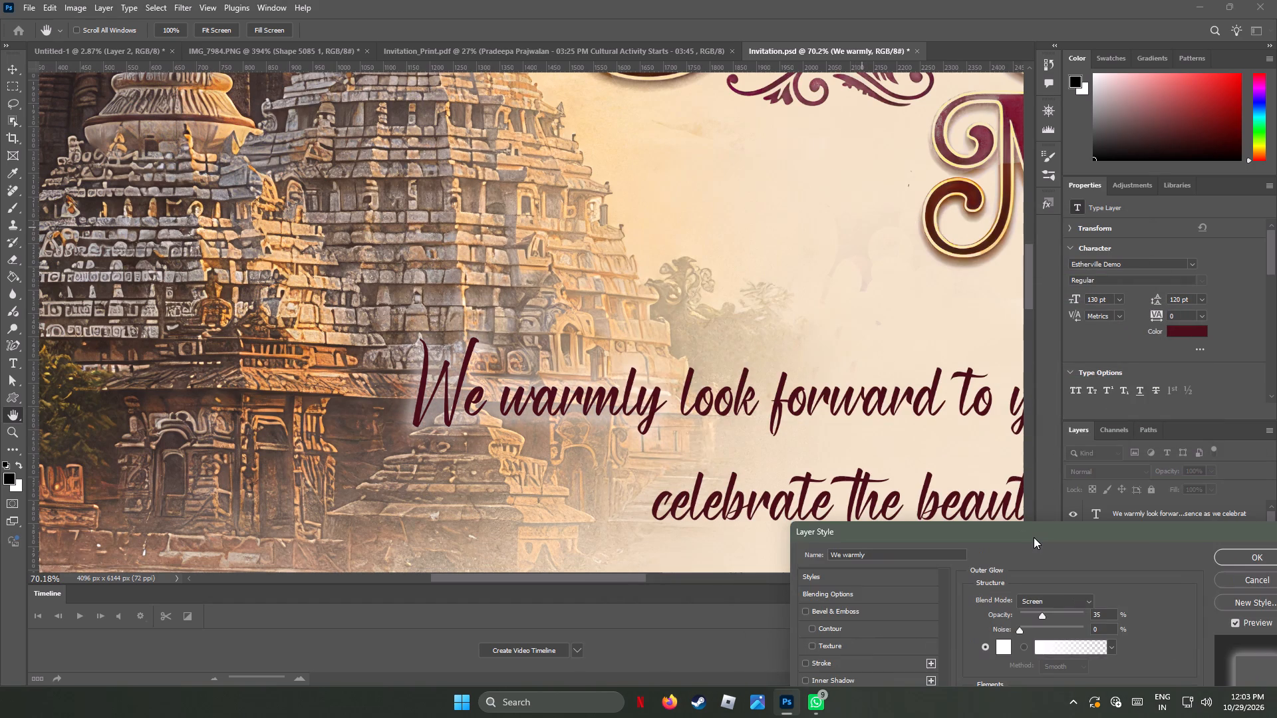
{"action": "left_click_drag", "start_coordinate": [1034, 537], "coordinate": [898, 322]}
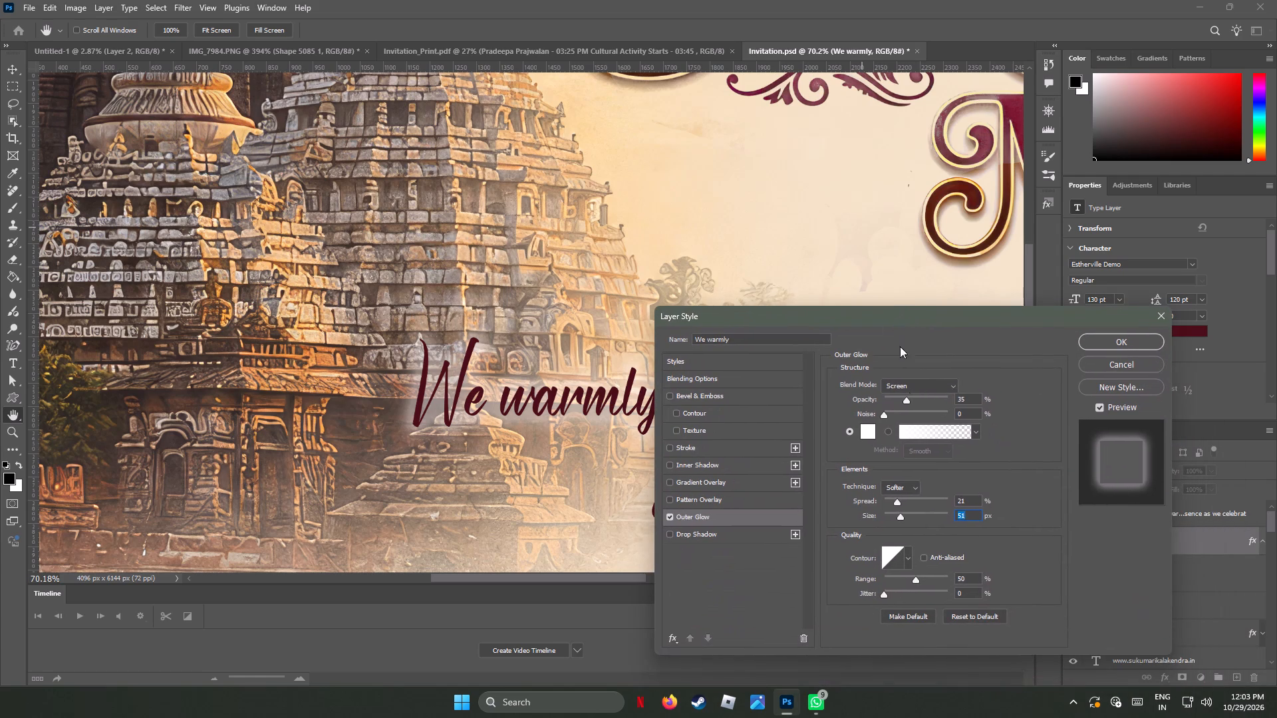
{"action": "left_click_drag", "start_coordinate": [905, 399], "coordinate": [906, 396]}
{"action": "left_click_drag", "start_coordinate": [906, 396], "coordinate": [905, 398]}
{"action": "left_click_drag", "start_coordinate": [905, 398], "coordinate": [913, 394]}
{"action": "left_click_drag", "start_coordinate": [913, 394], "coordinate": [912, 394]}
{"action": "left_click_drag", "start_coordinate": [934, 318], "coordinate": [805, 495]}
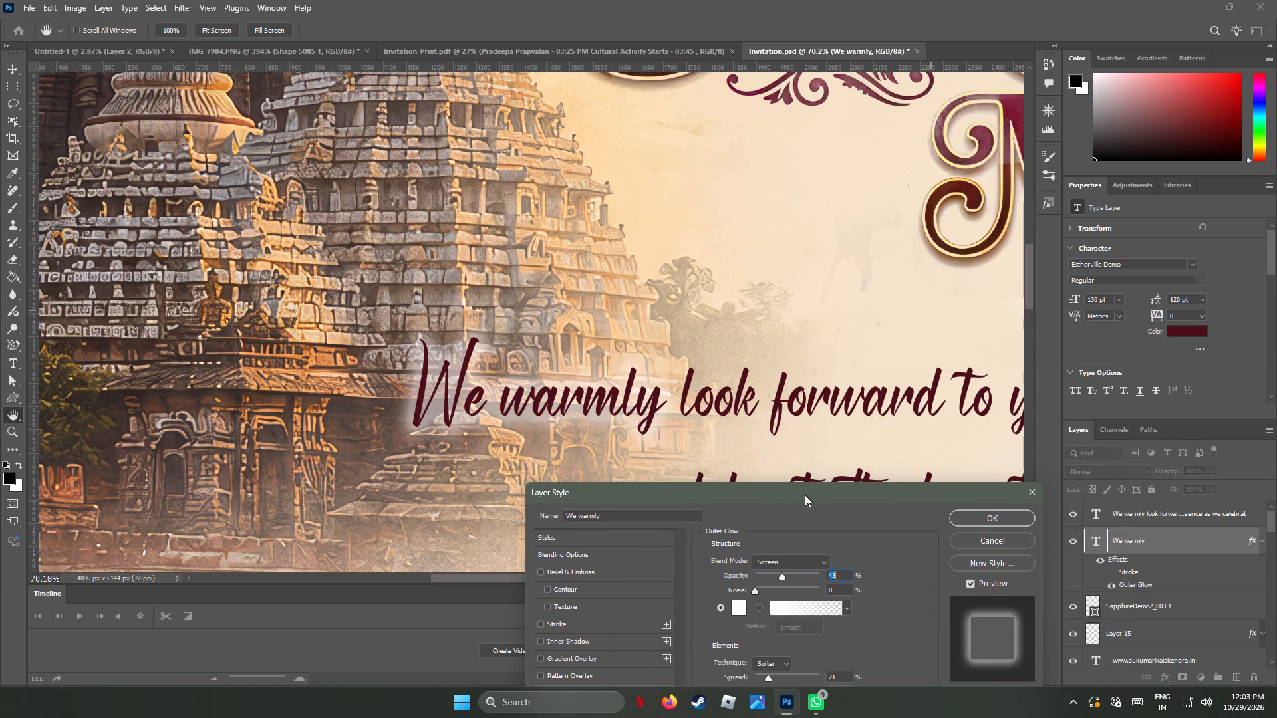
{"action": "left_click_drag", "start_coordinate": [805, 495], "coordinate": [799, 300]}
{"action": "left_click", "coordinate": [976, 324]}
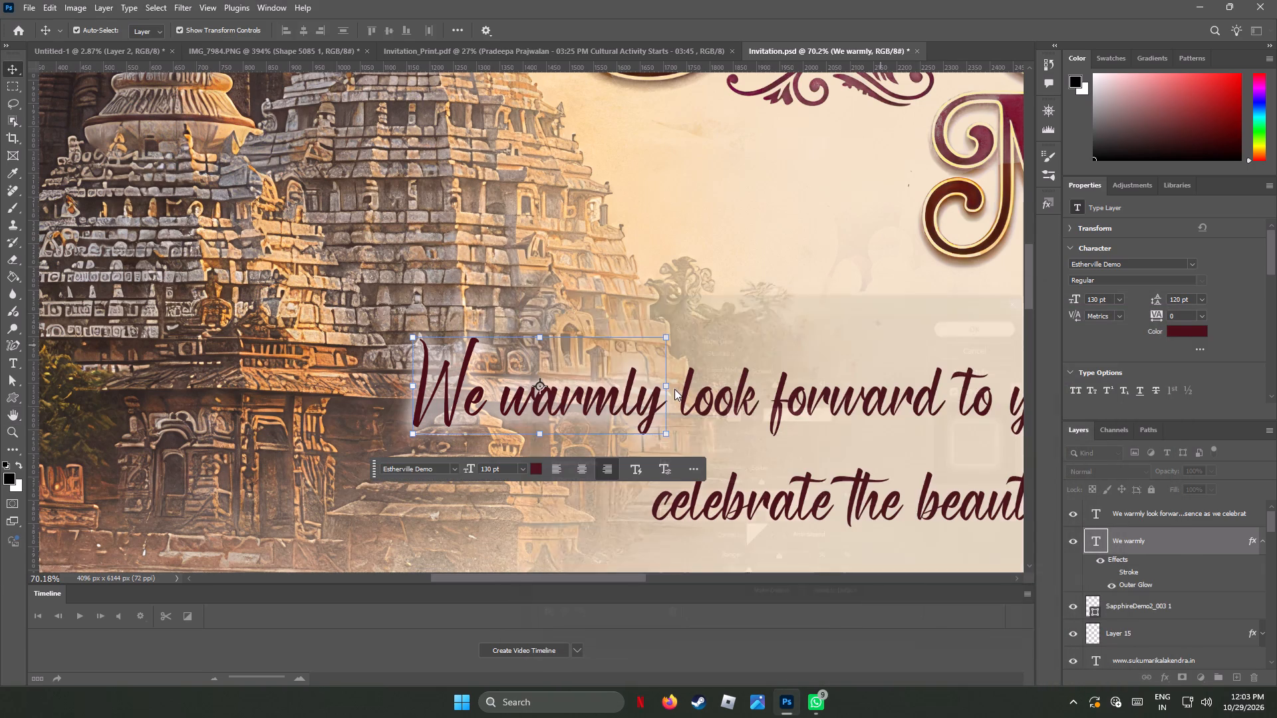
Rework the "We warmly" layer's outer glow to 29% spread, 21 px size and 24% opacity, checking it against the temple.
{"action": "scroll", "coordinate": [590, 388], "scroll_direction": "down", "scroll_amount": 14, "text": "alt"}
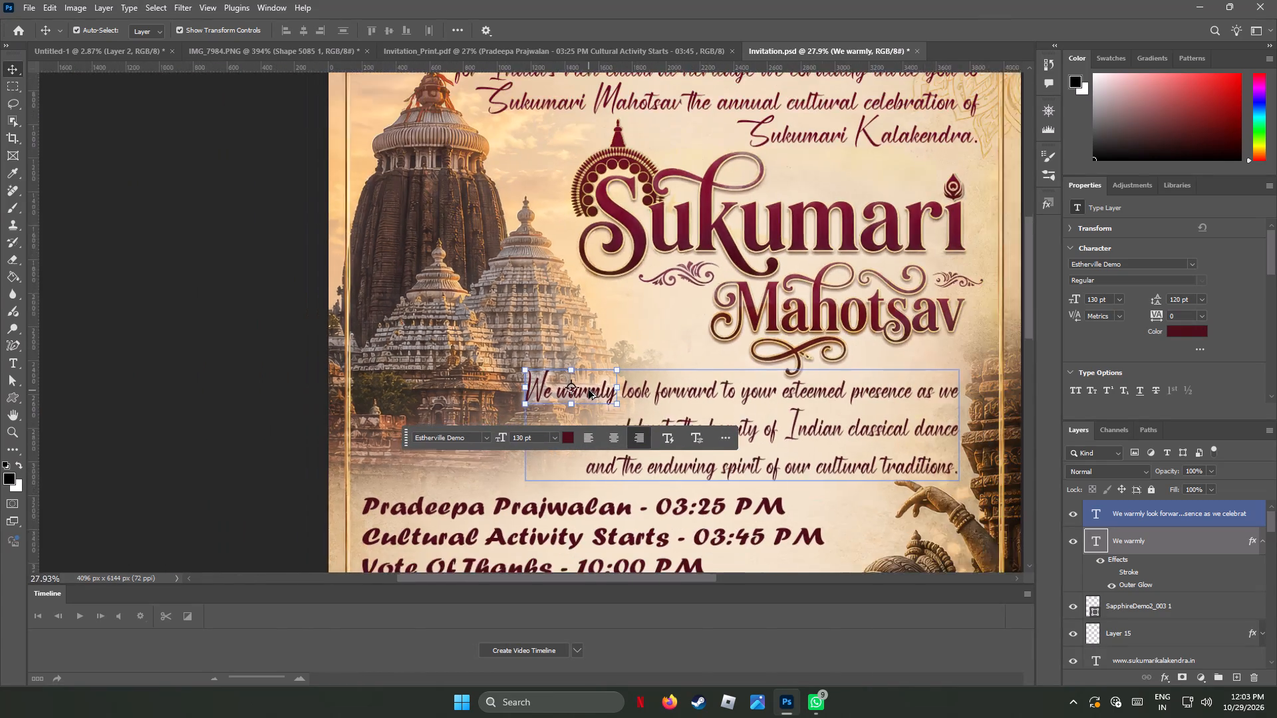
{"action": "left_click", "coordinate": [525, 314]}
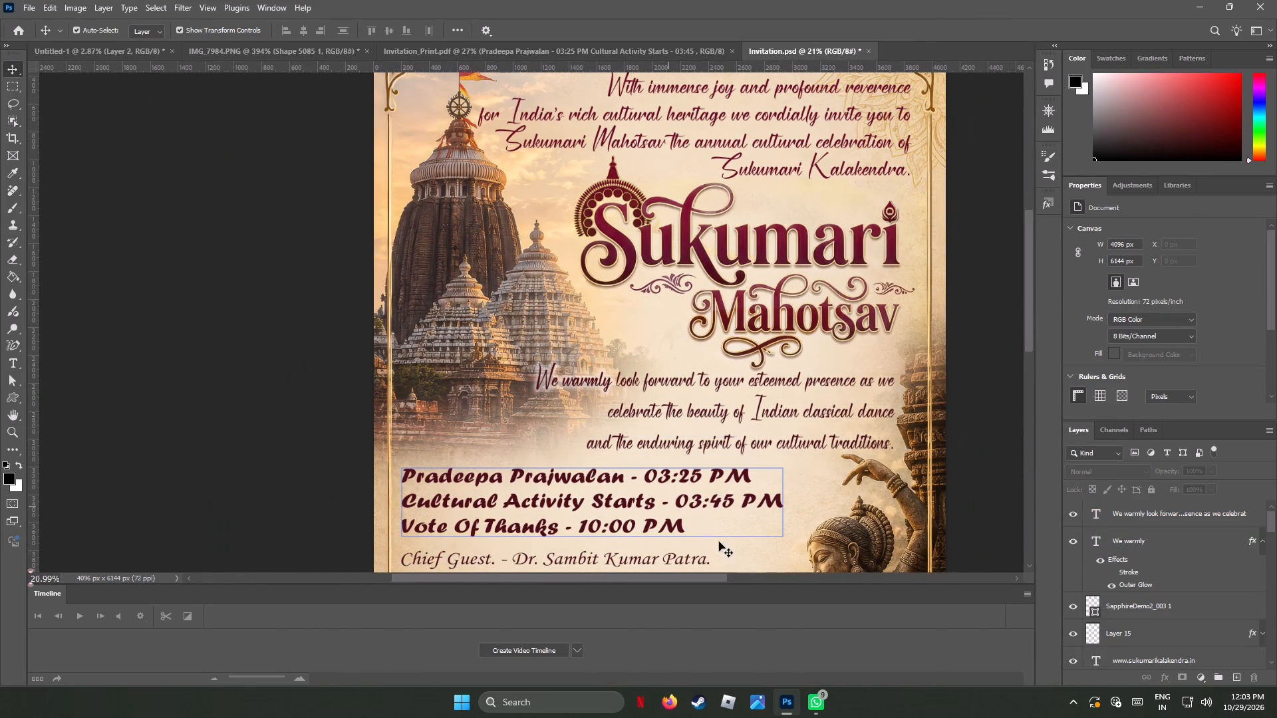
{"action": "left_click", "coordinate": [630, 386]}
{"action": "left_click", "coordinate": [1123, 540]}
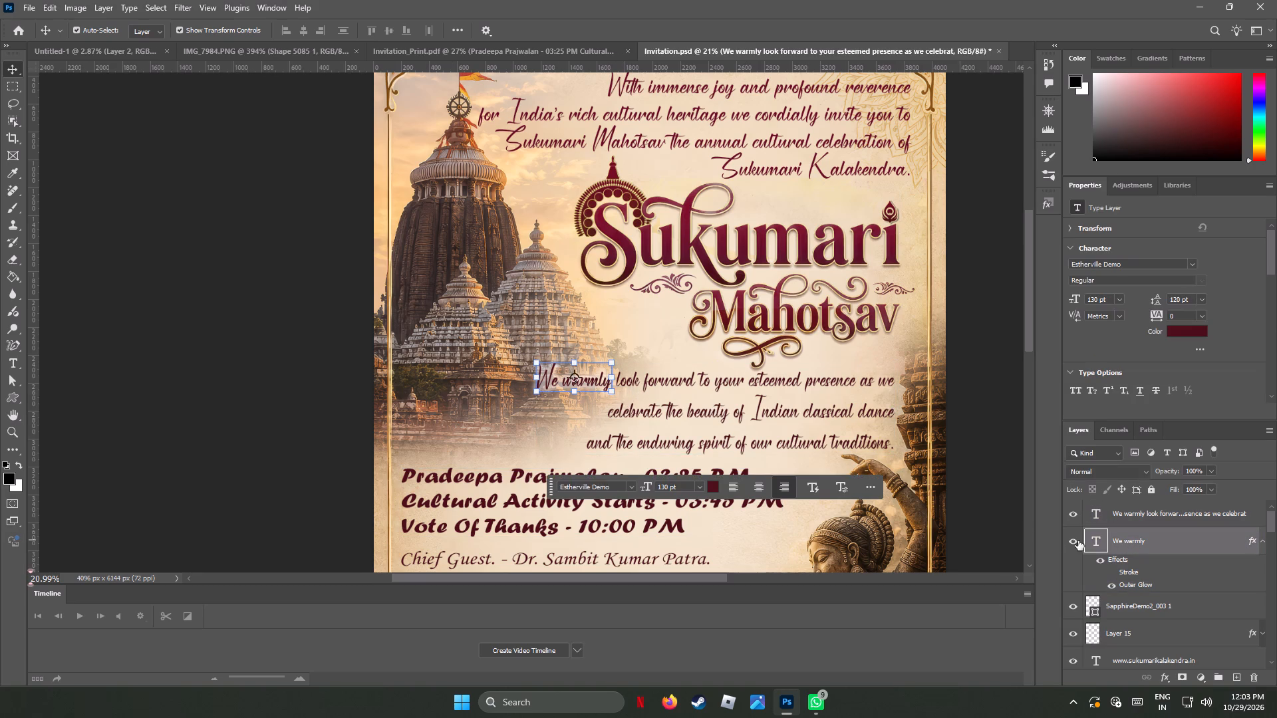
{"action": "right_click", "coordinate": [1125, 541]}
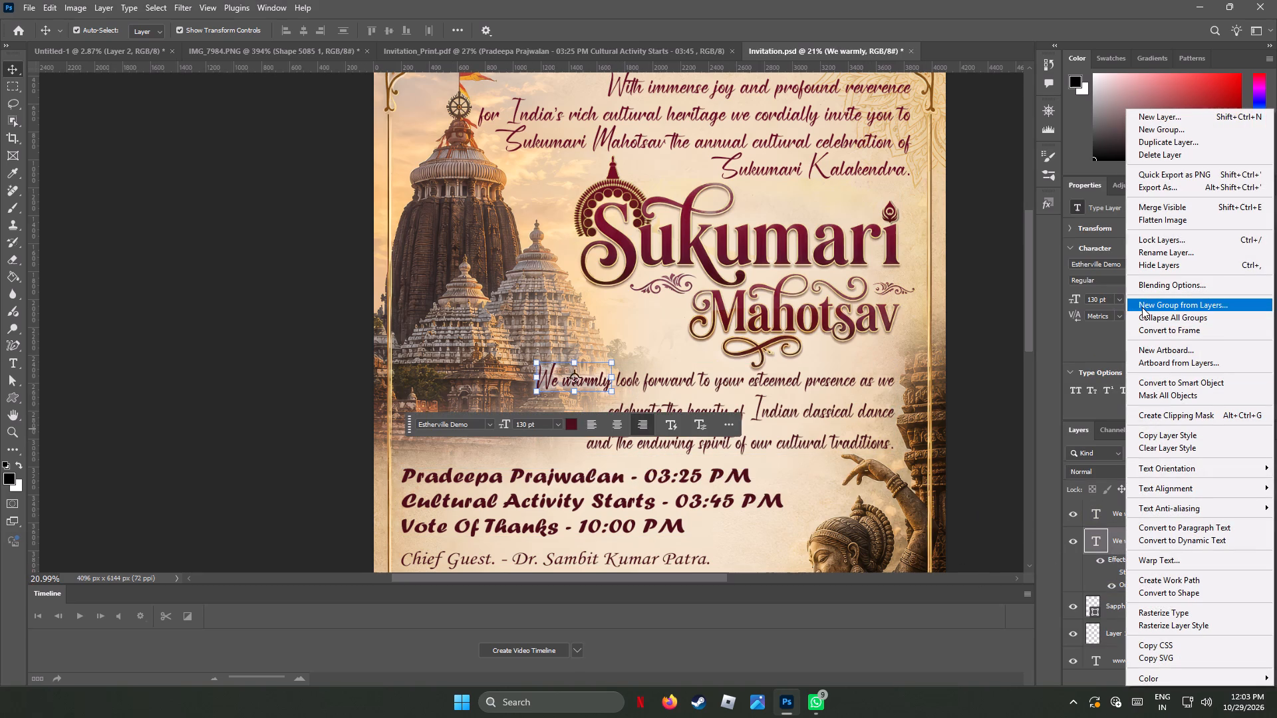
{"action": "left_click", "coordinate": [1155, 280]}
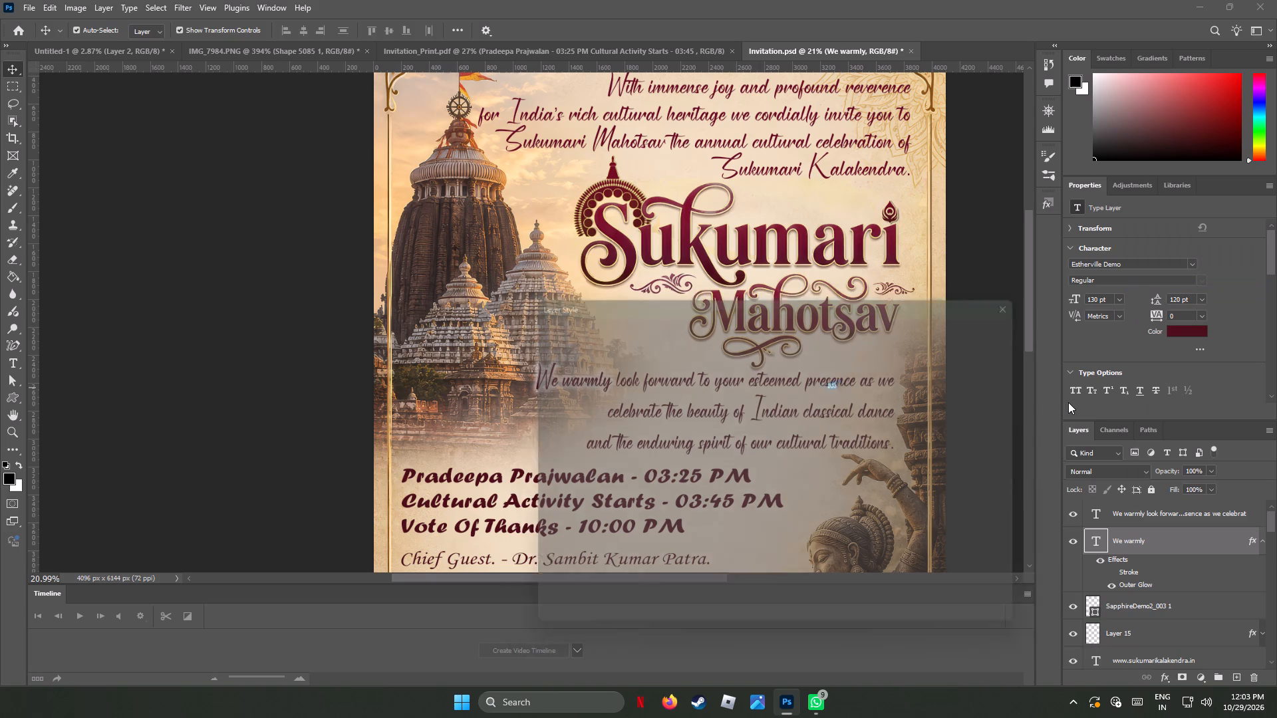
{"action": "left_click_drag", "start_coordinate": [817, 300], "coordinate": [1004, 294]}
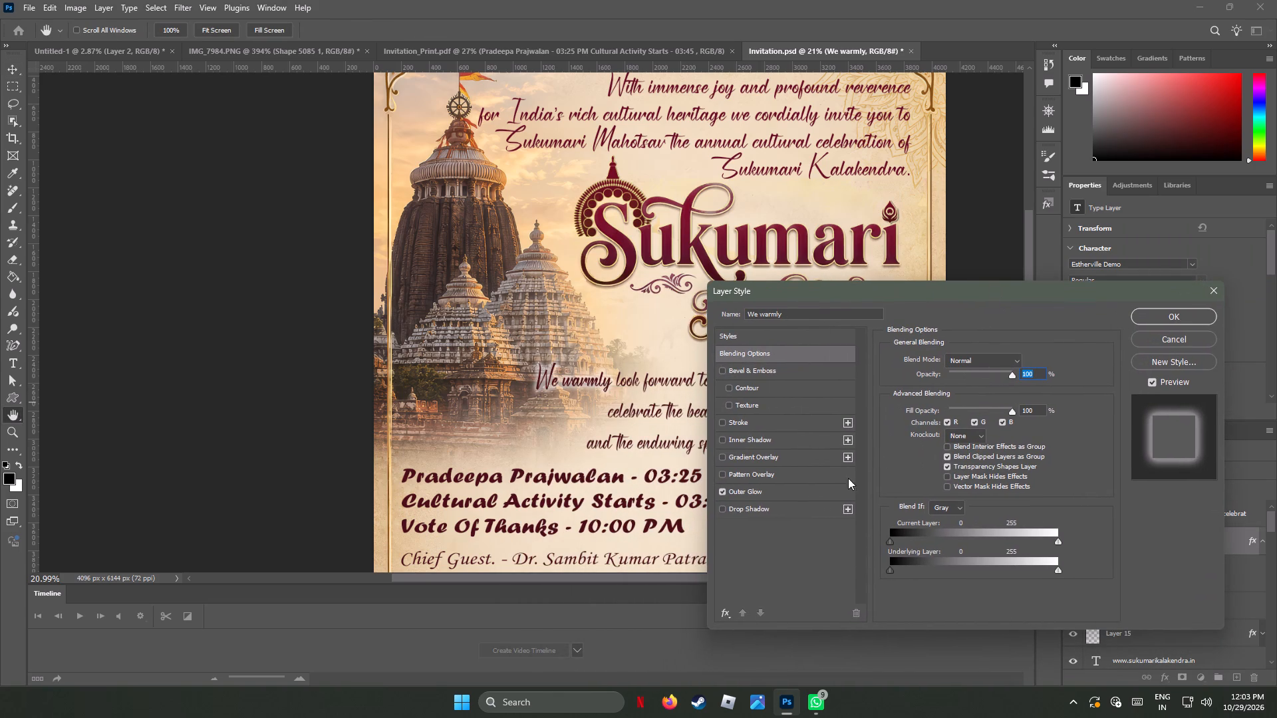
{"action": "left_click", "coordinate": [760, 494]}
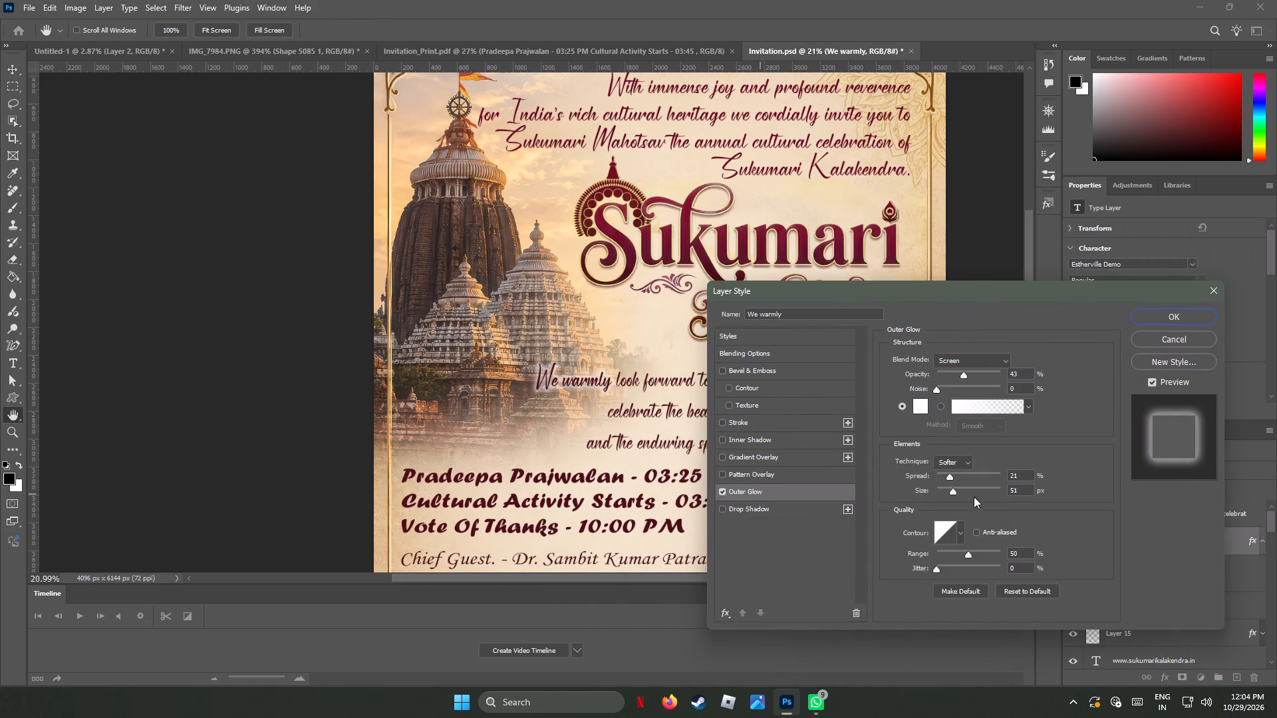
{"action": "left_click_drag", "start_coordinate": [952, 492], "coordinate": [946, 491]}
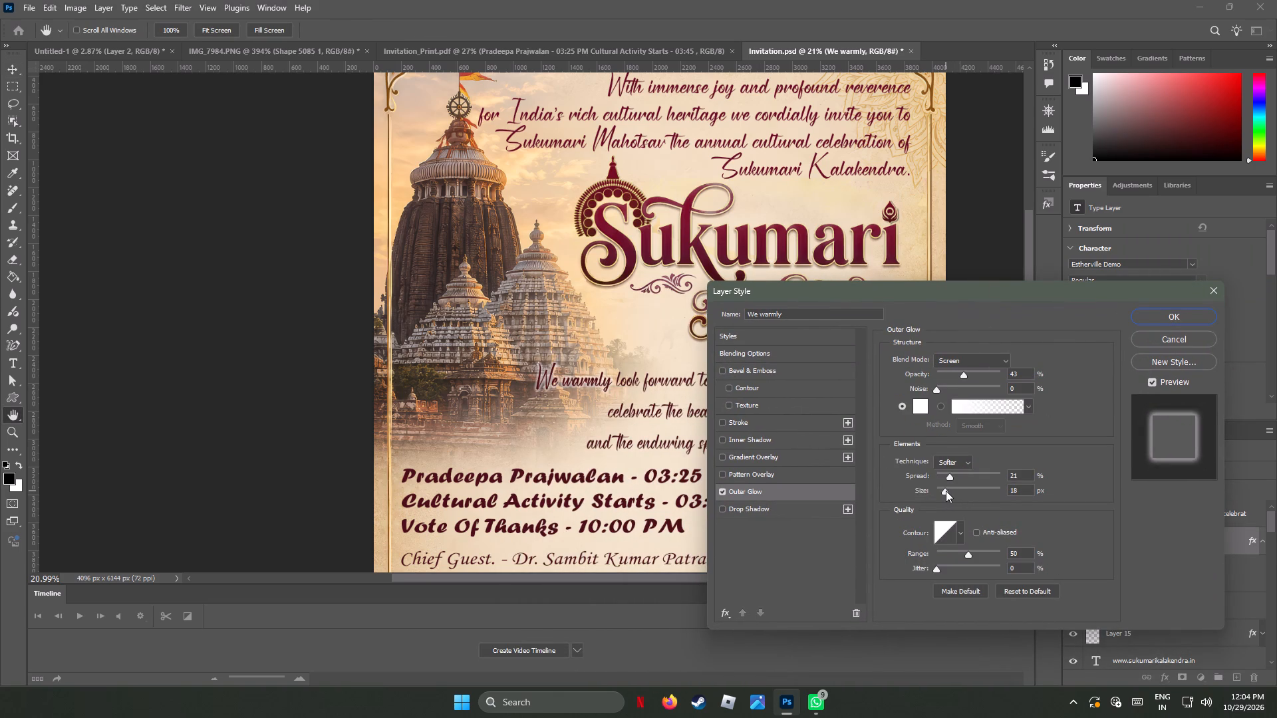
{"action": "left_click_drag", "start_coordinate": [946, 491], "coordinate": [961, 493]}
{"action": "left_click_drag", "start_coordinate": [950, 478], "coordinate": [944, 479]}
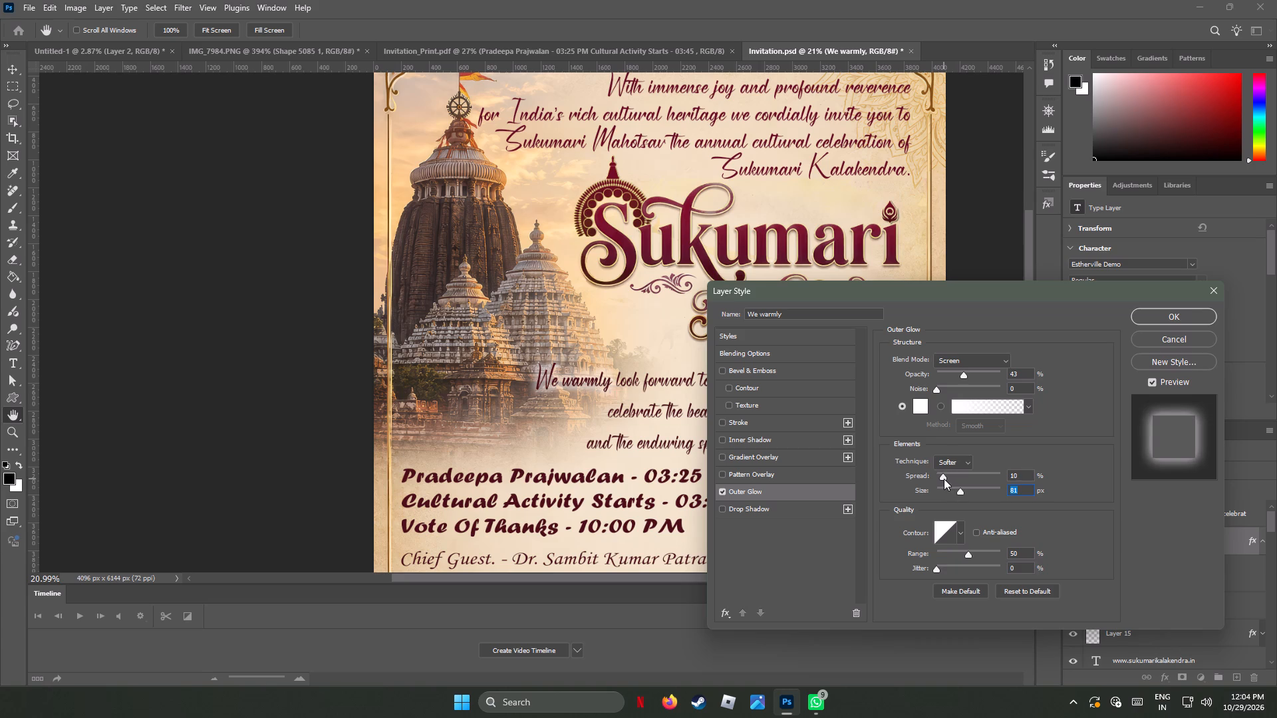
{"action": "left_click_drag", "start_coordinate": [944, 479], "coordinate": [966, 481]}
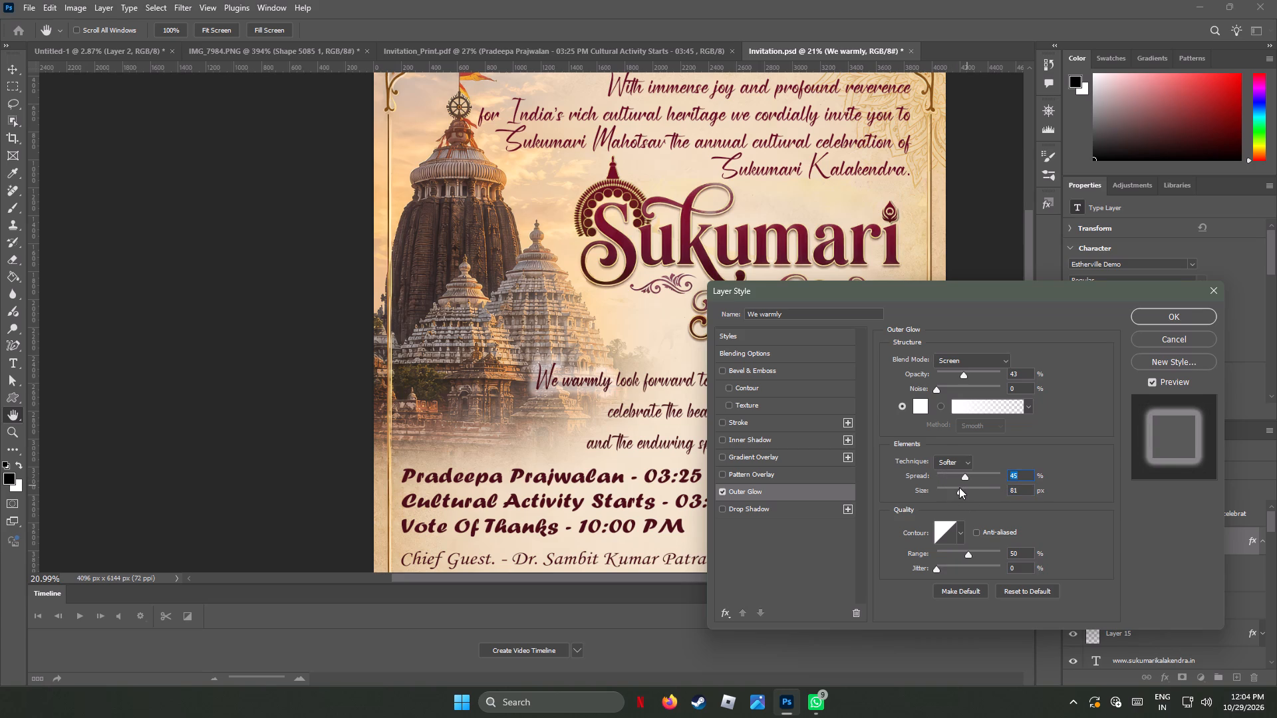
{"action": "left_click_drag", "start_coordinate": [959, 487], "coordinate": [952, 487]}
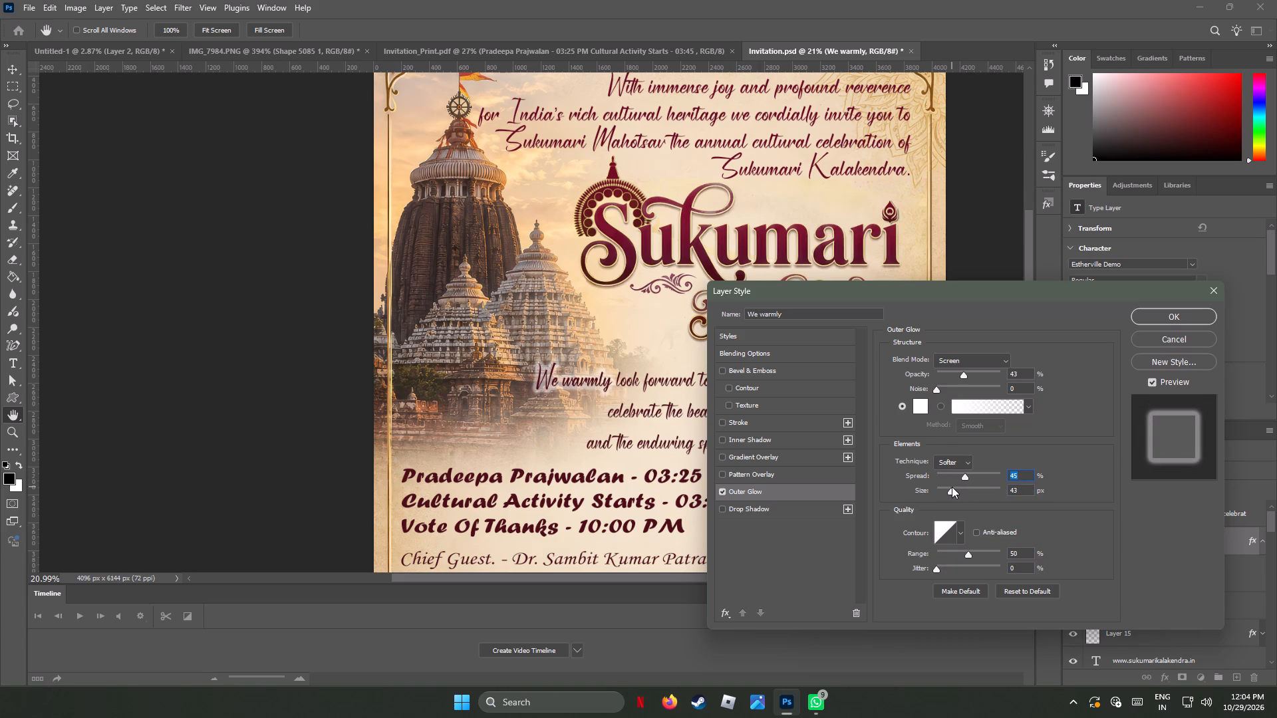
{"action": "left_click_drag", "start_coordinate": [952, 487], "coordinate": [946, 485]}
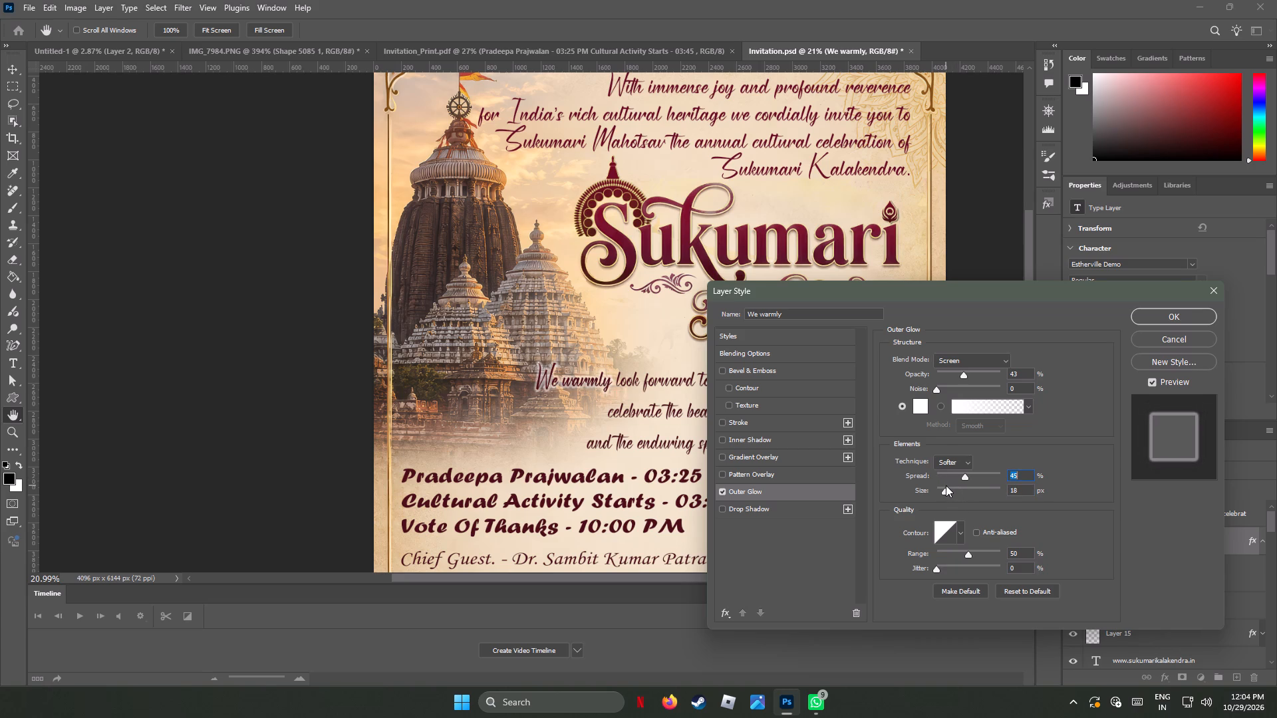
{"action": "left_click_drag", "start_coordinate": [946, 485], "coordinate": [946, 485]}
{"action": "left_click_drag", "start_coordinate": [963, 476], "coordinate": [958, 476]}
{"action": "left_click_drag", "start_coordinate": [958, 476], "coordinate": [956, 476]}
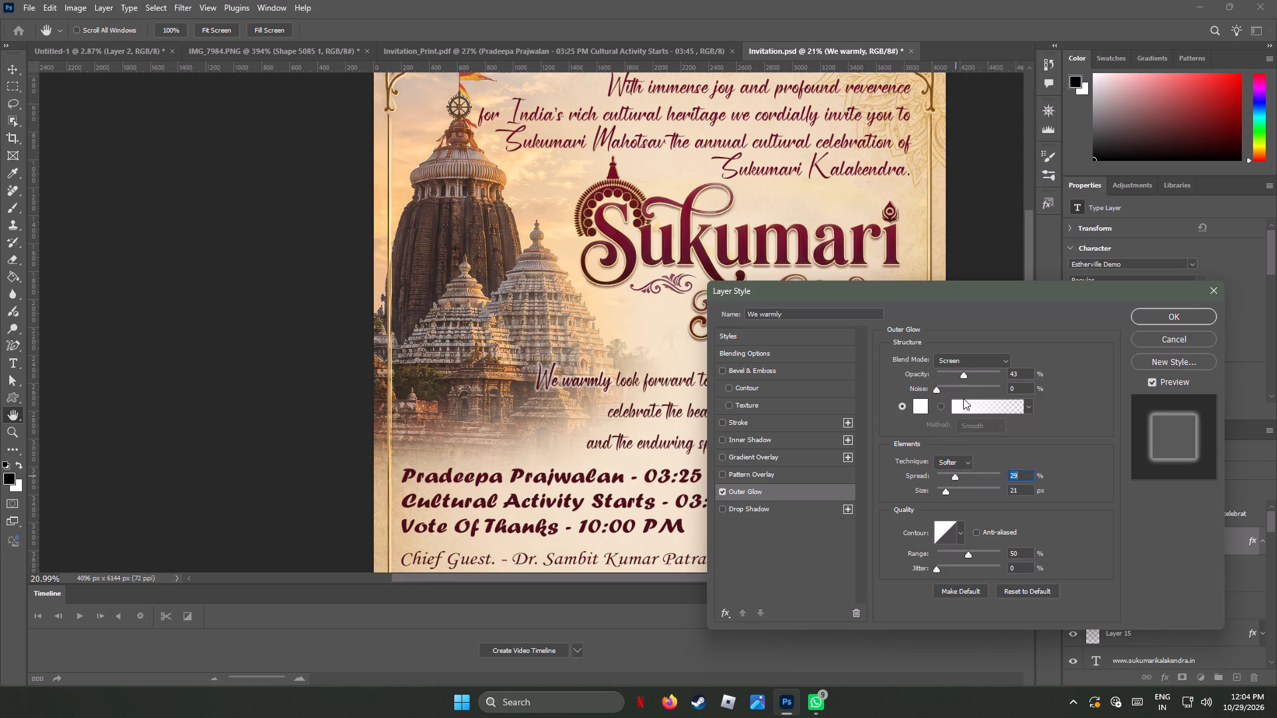
{"action": "left_click_drag", "start_coordinate": [963, 374], "coordinate": [952, 375]}
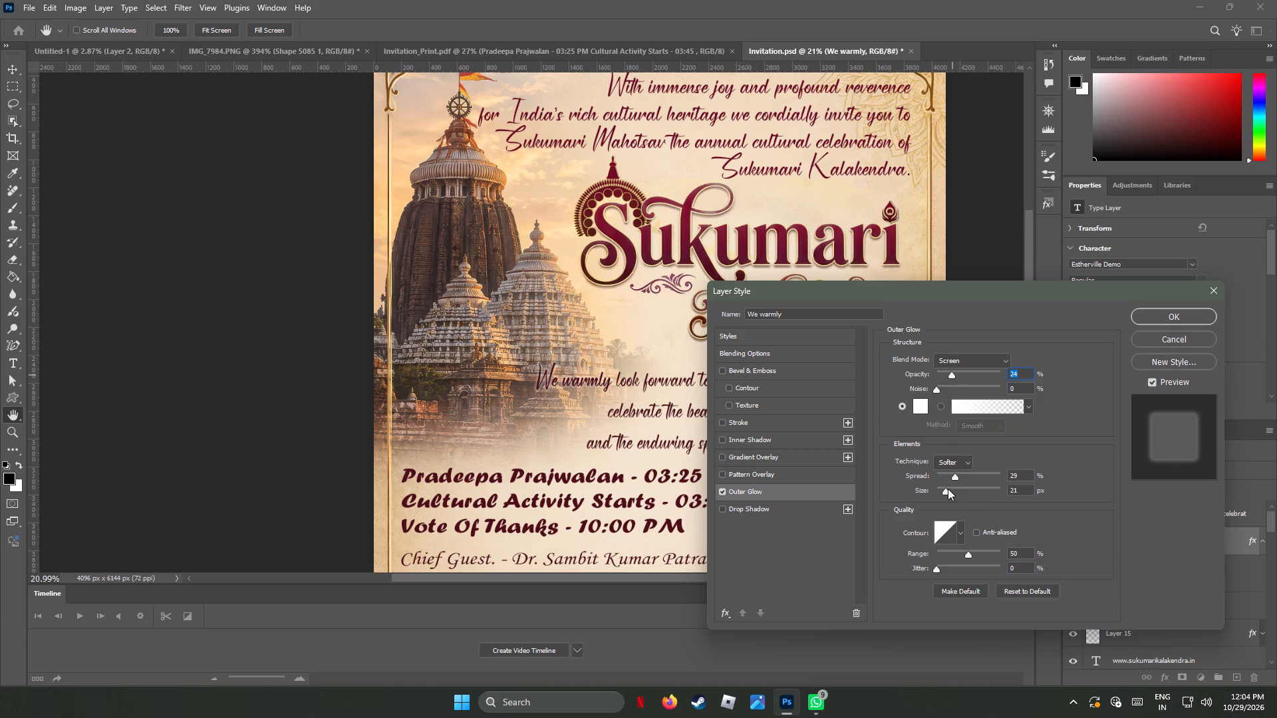
Set the outer glow's spread to 30% and size to 62 px, apply the layer style, and deselect the layer.
{"action": "left_click_drag", "start_coordinate": [947, 489], "coordinate": [955, 489]}
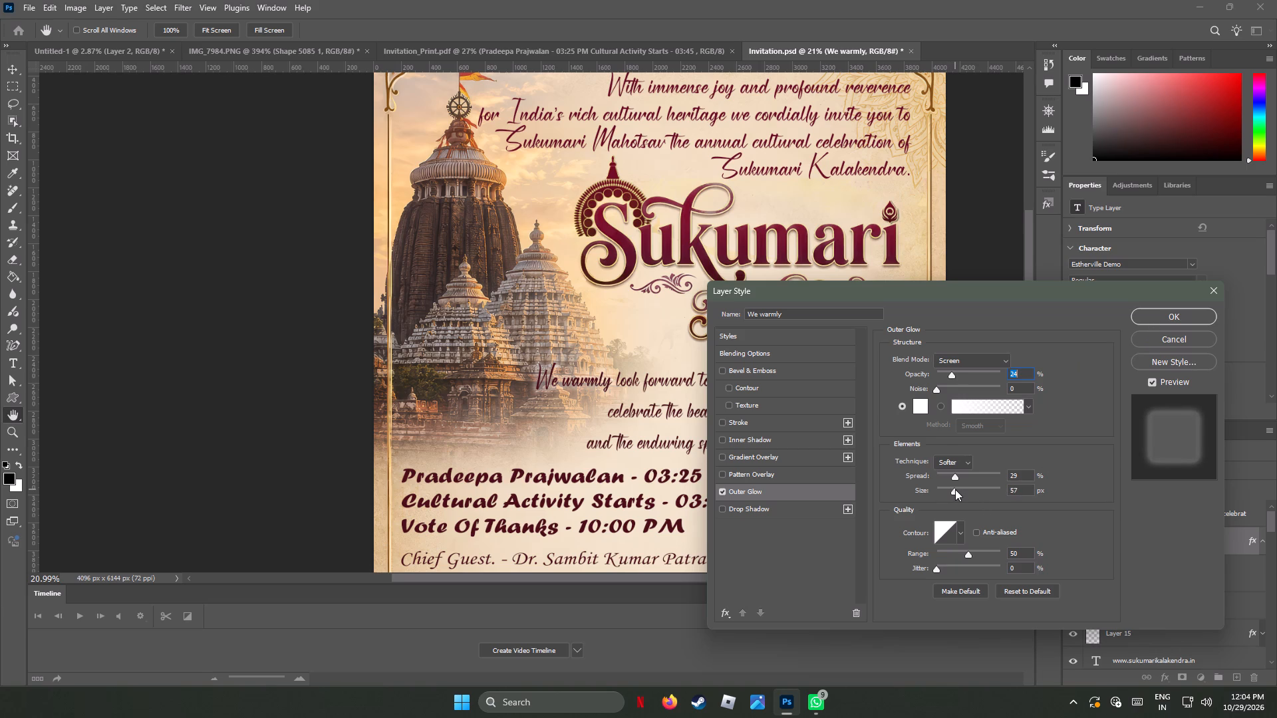
{"action": "left_click_drag", "start_coordinate": [955, 489], "coordinate": [959, 488]}
{"action": "left_click_drag", "start_coordinate": [956, 475], "coordinate": [970, 473]}
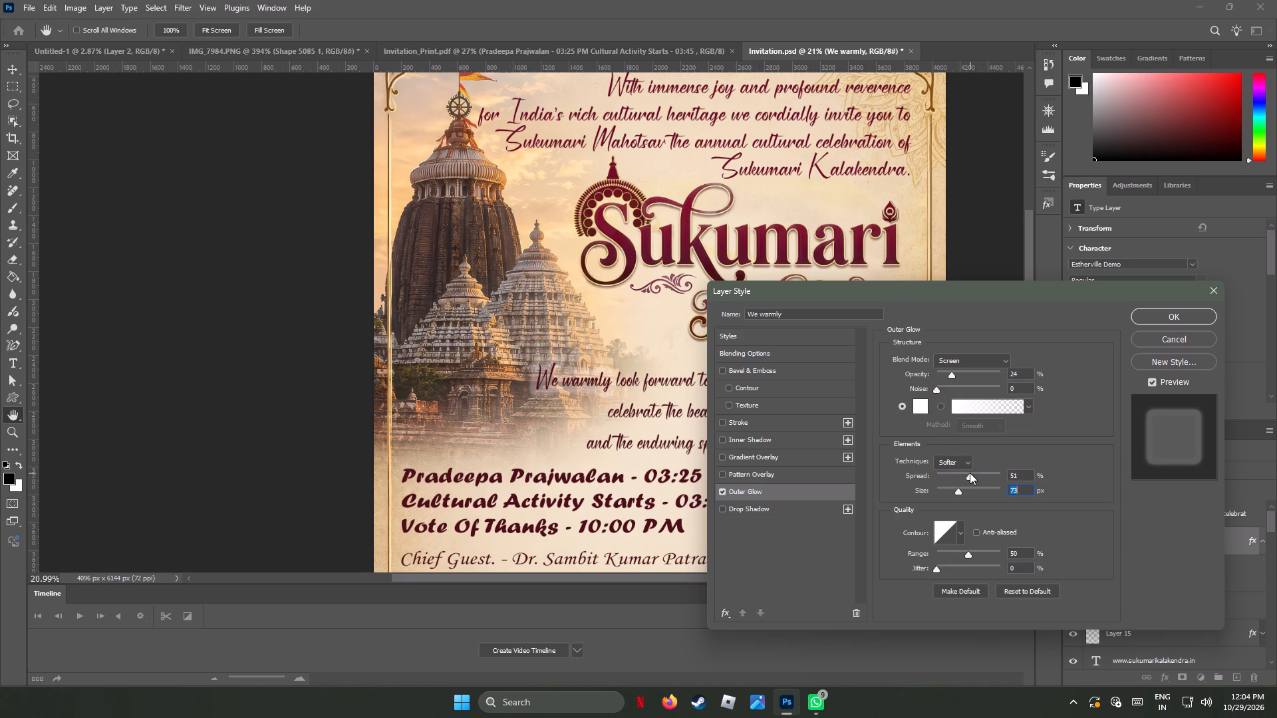
{"action": "left_click_drag", "start_coordinate": [970, 473], "coordinate": [976, 471]}
{"action": "left_click_drag", "start_coordinate": [960, 491], "coordinate": [950, 491]}
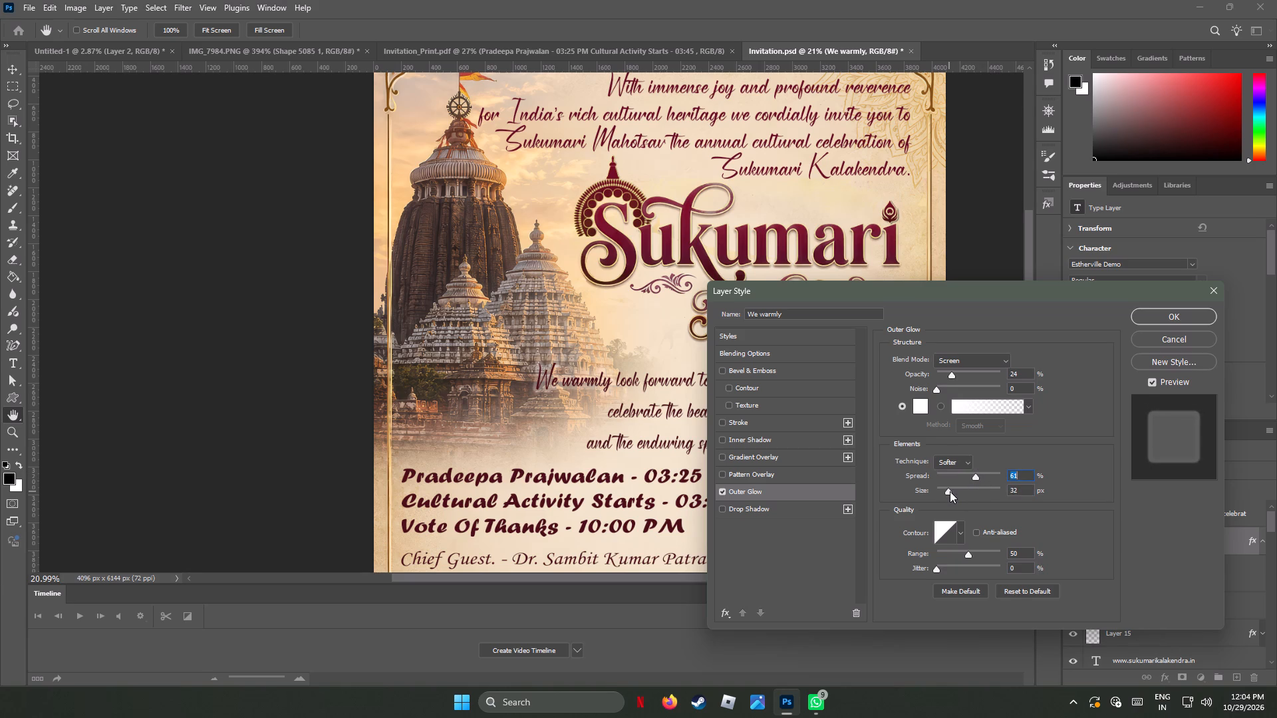
{"action": "left_click_drag", "start_coordinate": [950, 491], "coordinate": [952, 491]}
{"action": "left_click_drag", "start_coordinate": [976, 475], "coordinate": [969, 476]}
{"action": "left_click_drag", "start_coordinate": [969, 476], "coordinate": [956, 478]}
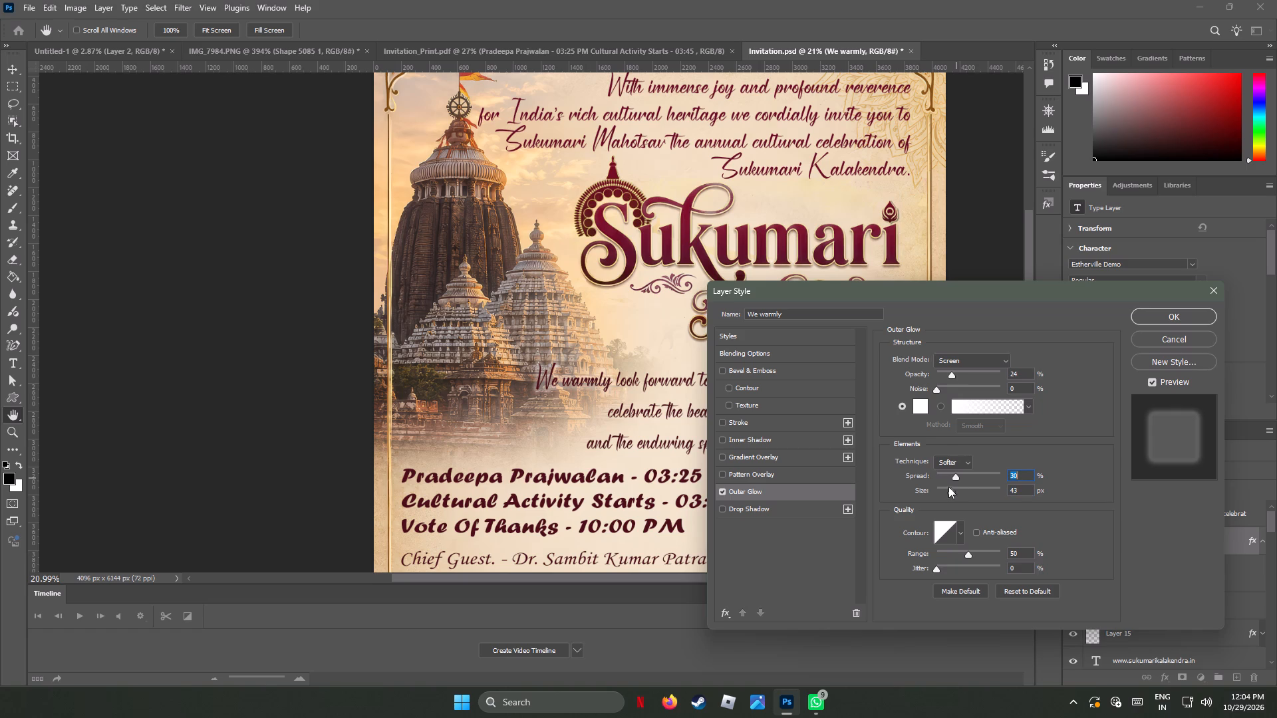
{"action": "left_click", "coordinate": [951, 493]}
{"action": "left_click", "coordinate": [1167, 312]}
{"action": "left_click", "coordinate": [985, 356]}
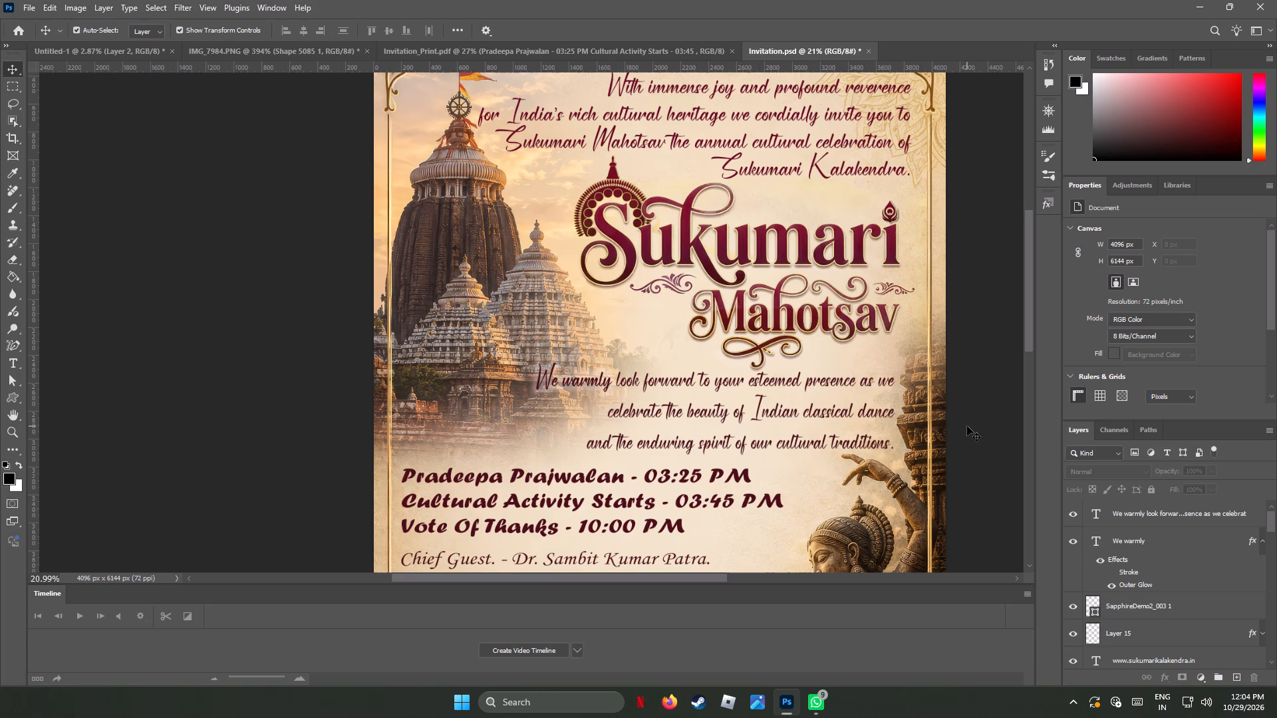
Check the lower part of the invitation and save the document.
{"action": "scroll", "coordinate": [841, 395], "scroll_direction": "down", "scroll_amount": 7}
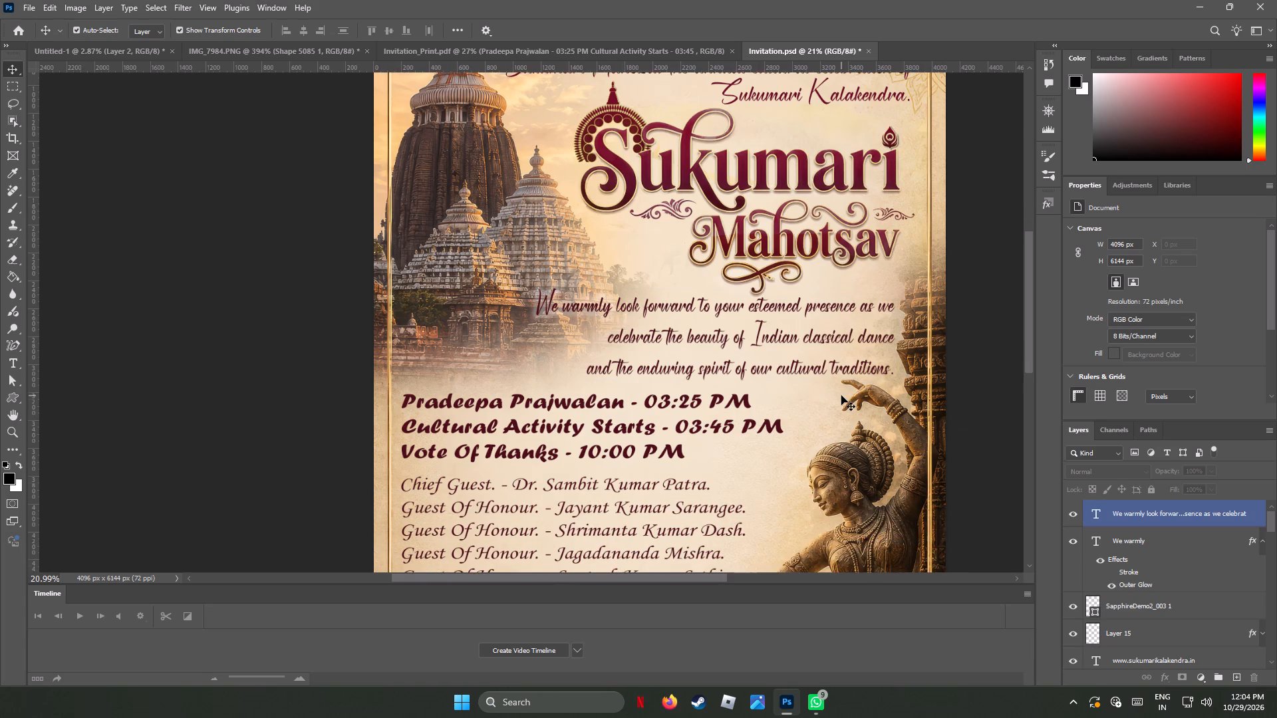
{"action": "scroll", "coordinate": [841, 396], "scroll_direction": "down", "scroll_amount": 2}
{"action": "scroll", "coordinate": [841, 396], "scroll_direction": "up", "scroll_amount": 2}
{"action": "scroll", "coordinate": [841, 396], "scroll_direction": "down", "scroll_amount": 7}
{"action": "key", "text": "ctrl+s"}
{"action": "key", "text": "ctrl+s"}
{"action": "key", "text": "ctrl+s"}
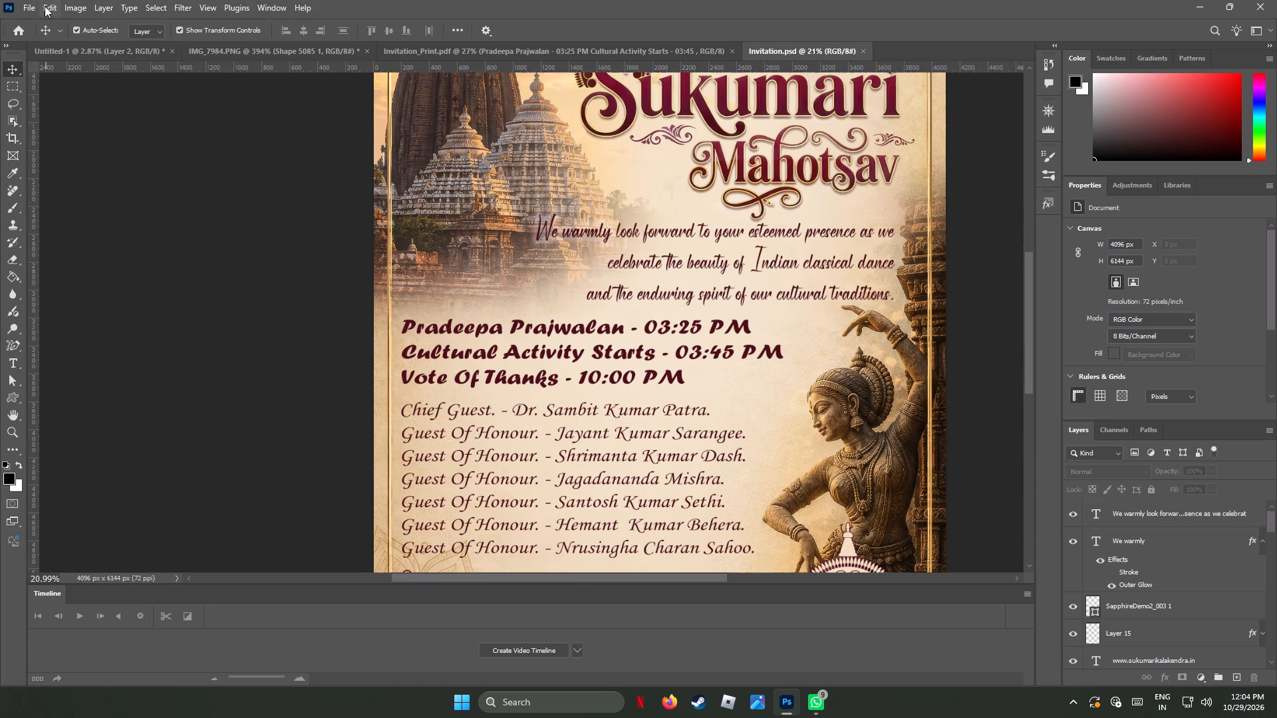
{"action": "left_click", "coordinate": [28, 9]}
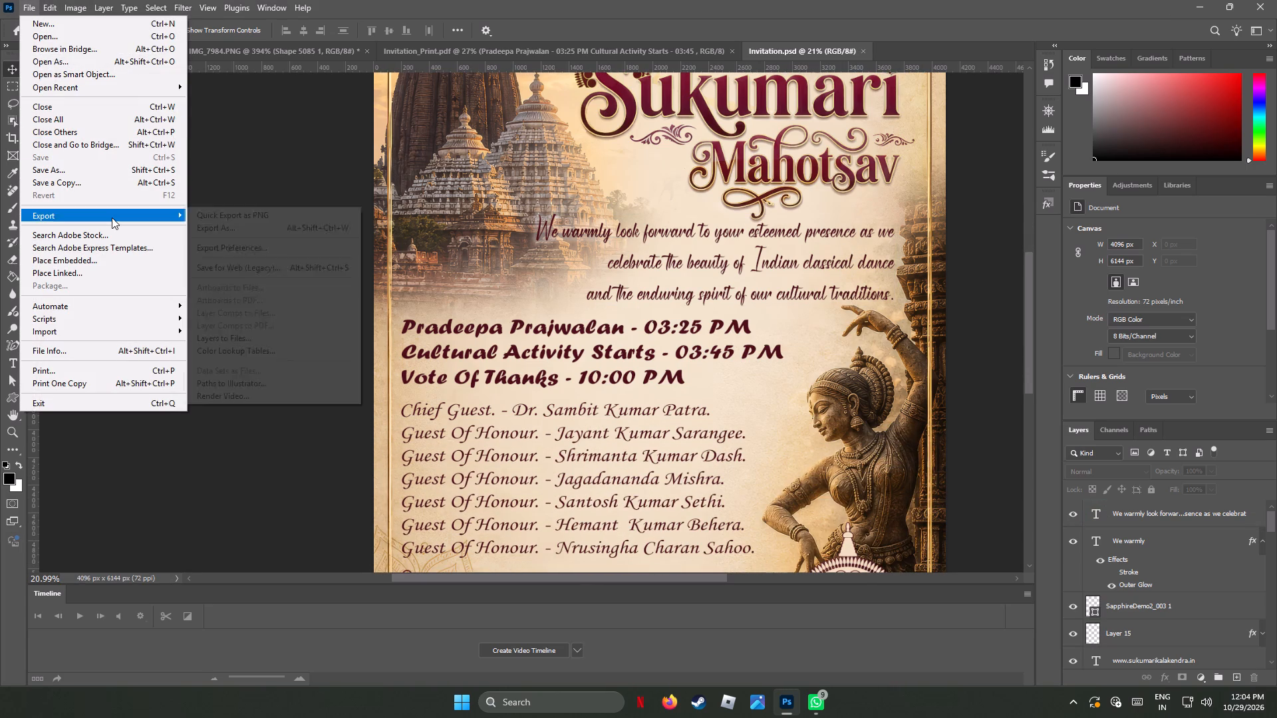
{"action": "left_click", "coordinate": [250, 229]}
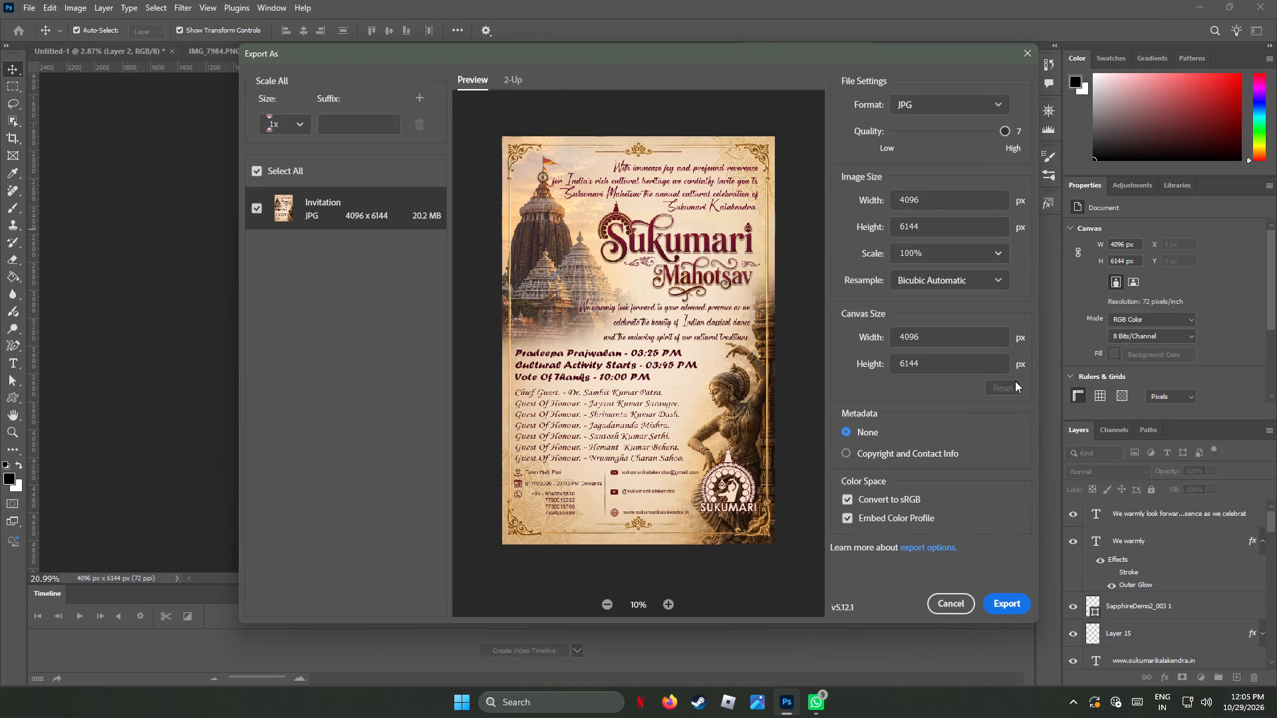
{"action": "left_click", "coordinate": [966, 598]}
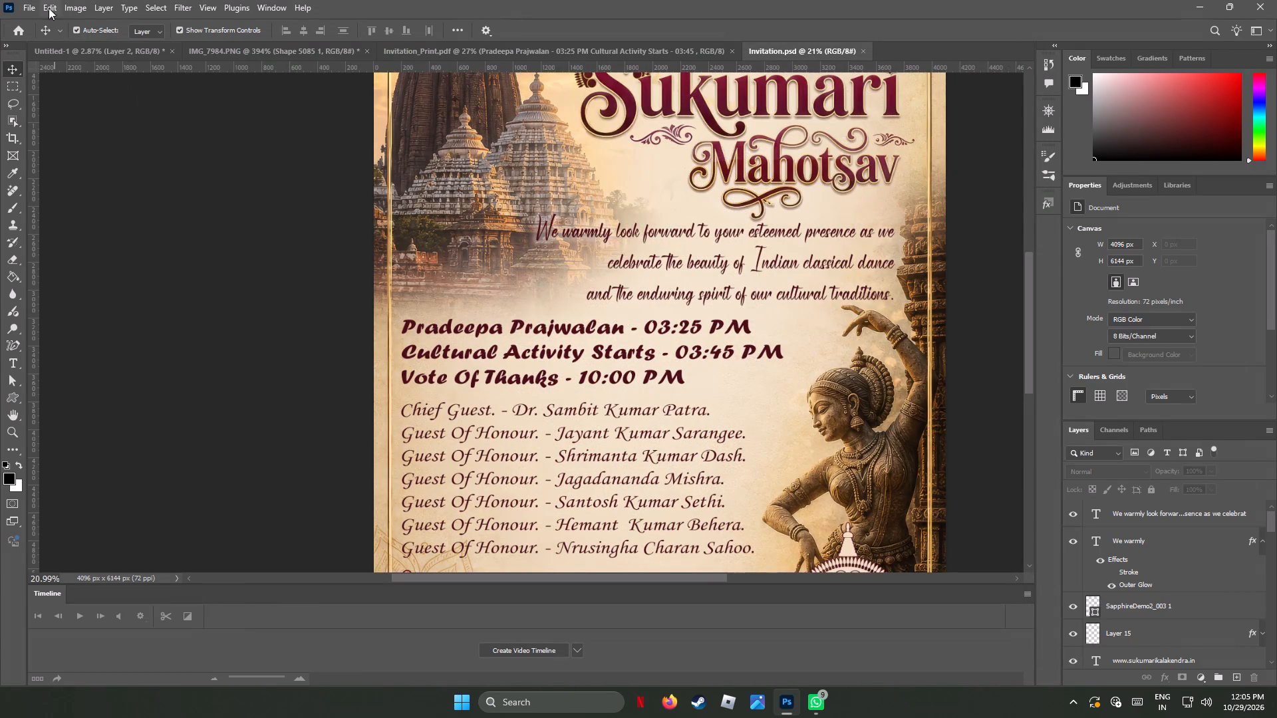
Resize the invitation image to a height of 8 inches at a resolution of 300 pixels/inch, keeping its proportions.
{"action": "left_click", "coordinate": [78, 5]}
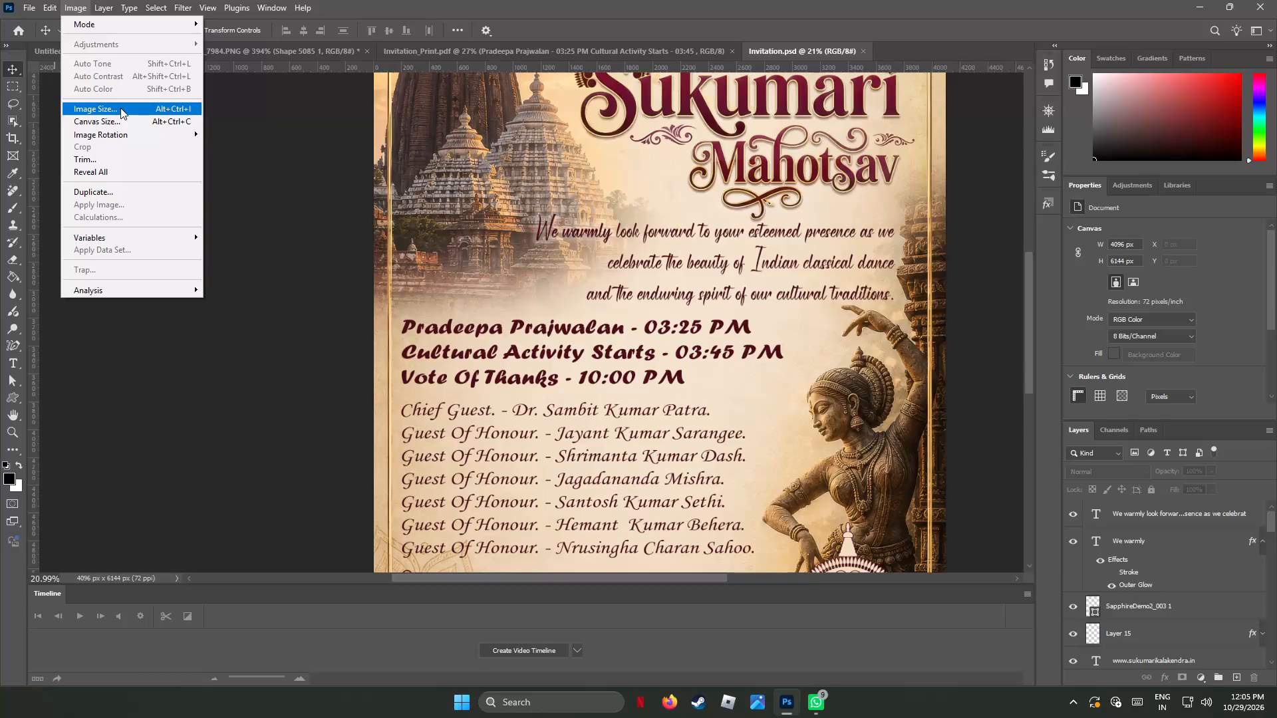
{"action": "left_click", "coordinate": [120, 107]}
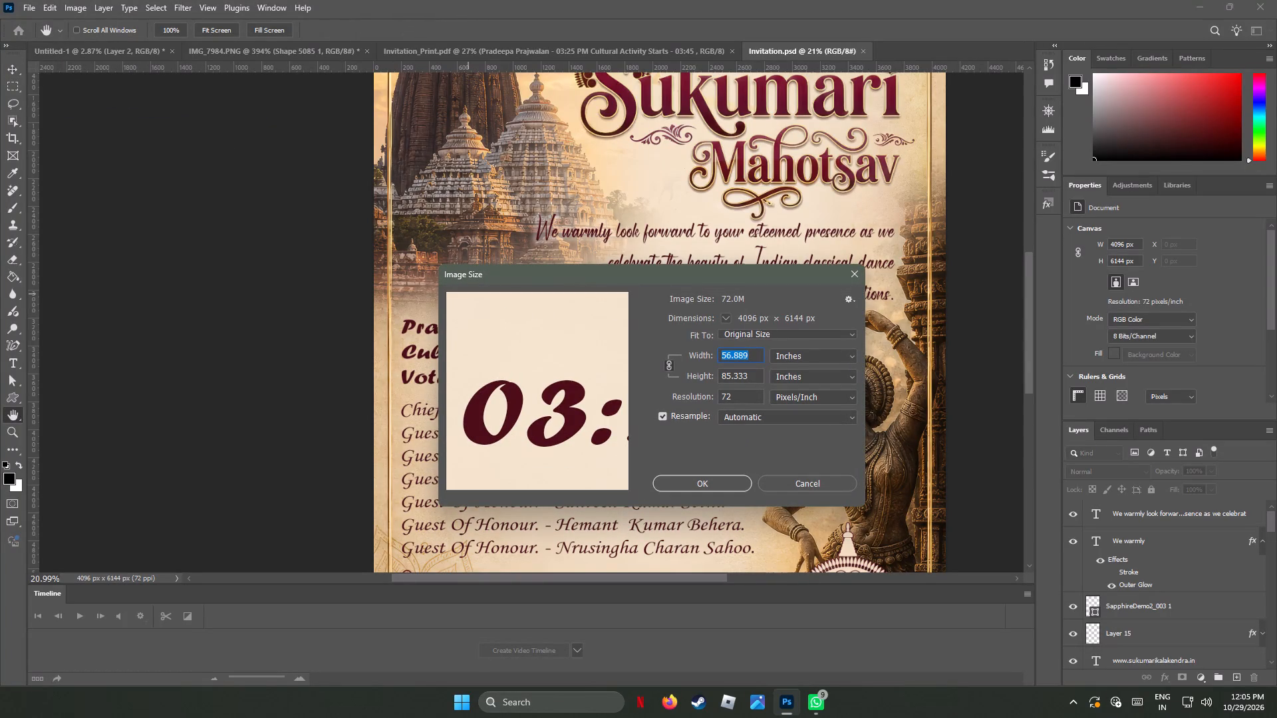
{"action": "left_click_drag", "start_coordinate": [756, 355], "coordinate": [707, 356]}
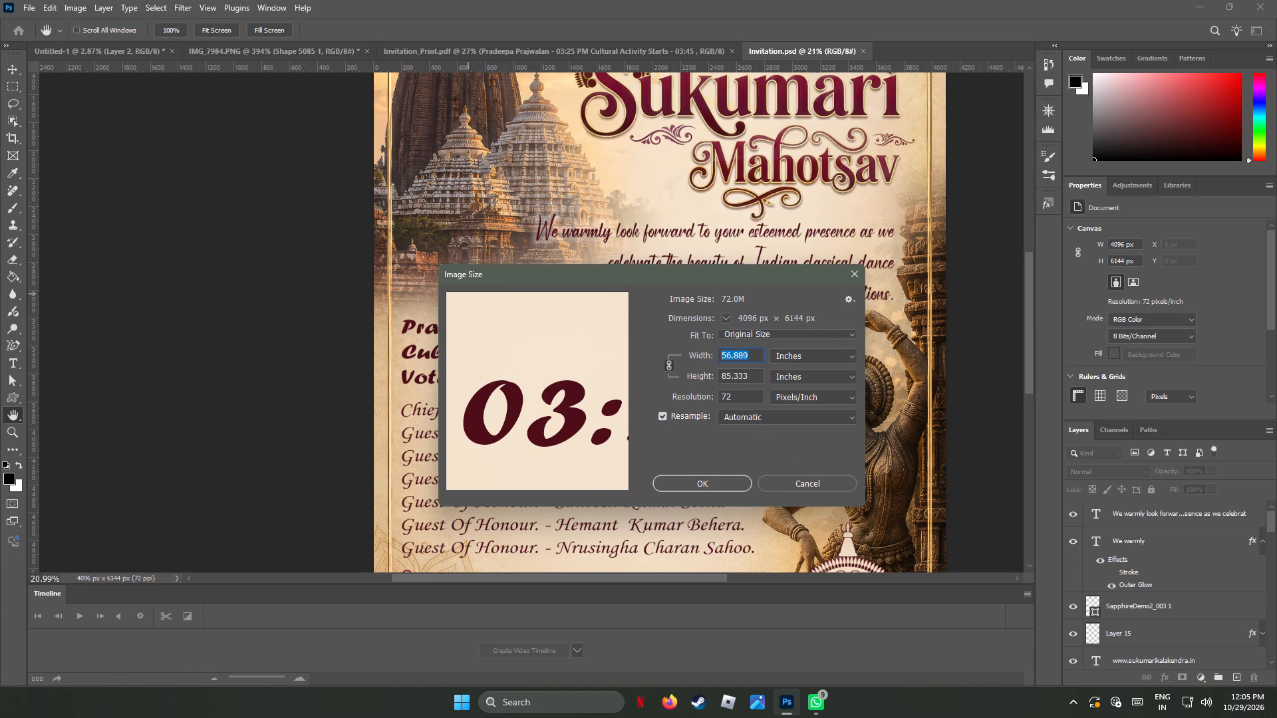
{"action": "left_click_drag", "start_coordinate": [752, 376], "coordinate": [700, 380]}
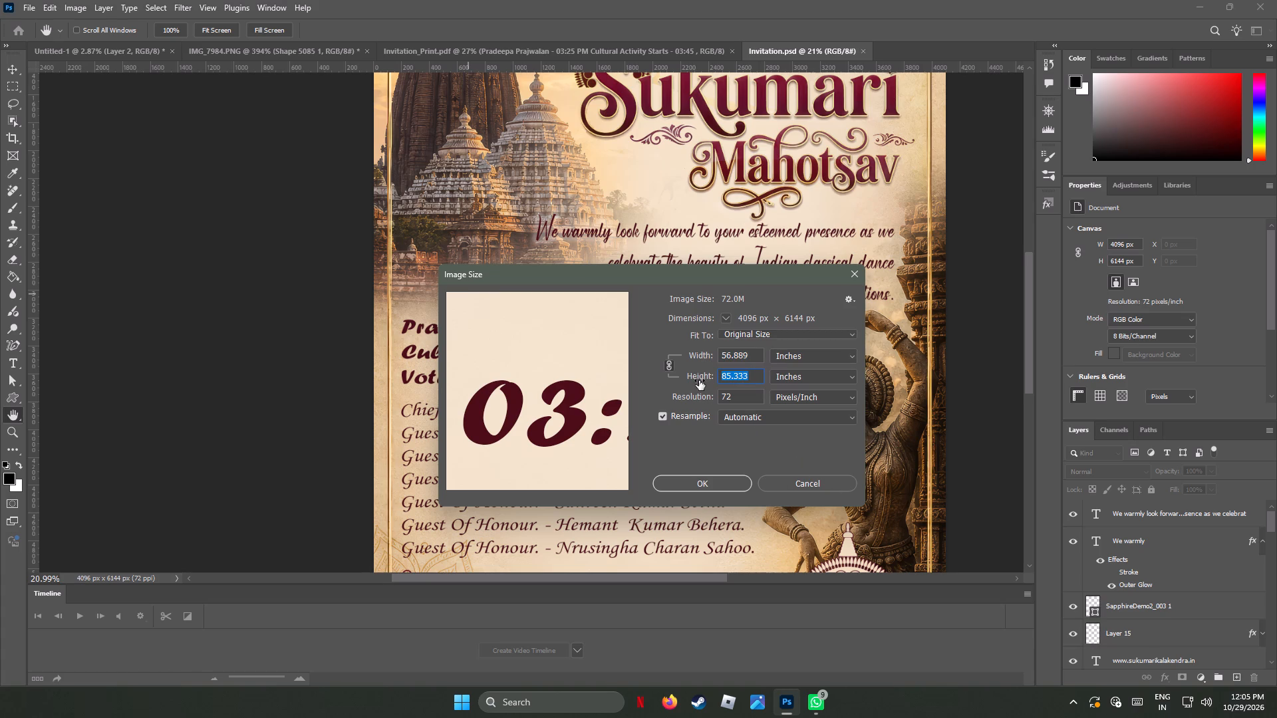
{"action": "key", "text": "8"}
{"action": "left_click", "coordinate": [732, 437]}
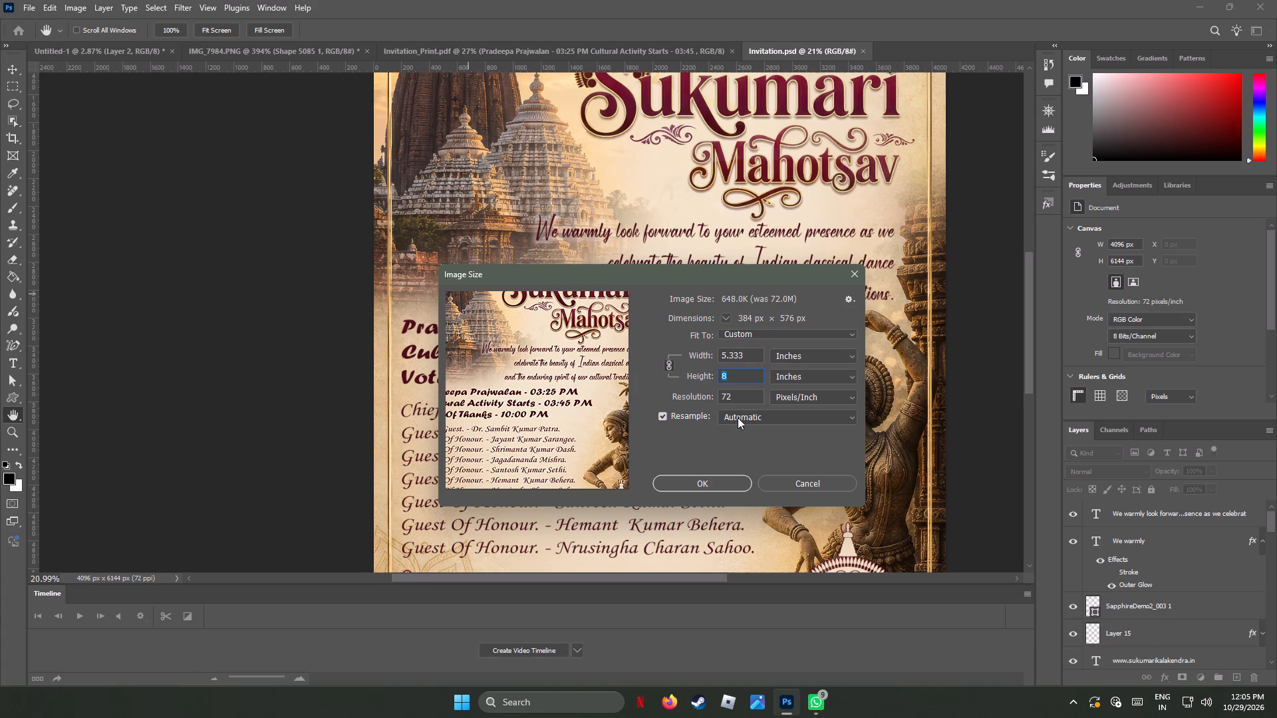
{"action": "left_click_drag", "start_coordinate": [740, 394], "coordinate": [696, 390]}
{"action": "type", "text": "300"}
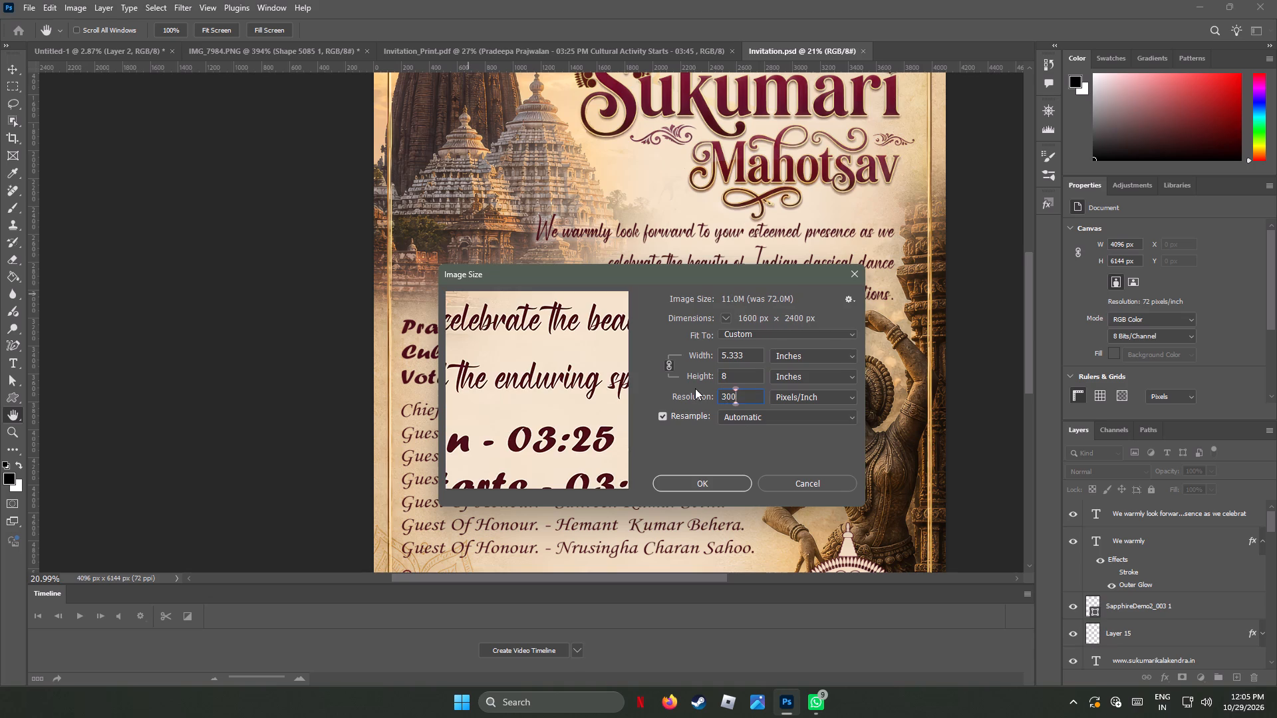
{"action": "left_click", "coordinate": [683, 485]}
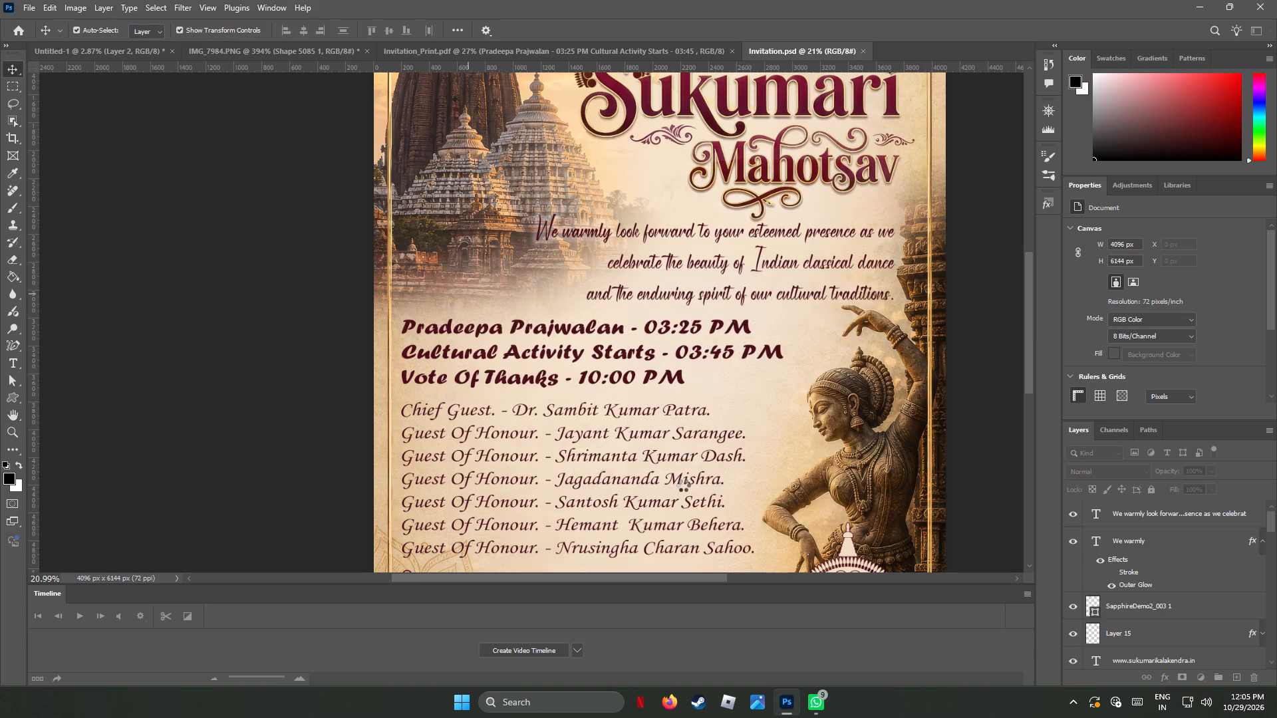
Examine the resized invitation, comparing the title, the "We warmly" paragraph and the temple artwork at several magnifications.
{"action": "scroll", "coordinate": [498, 272], "scroll_direction": "up", "scroll_amount": 6}
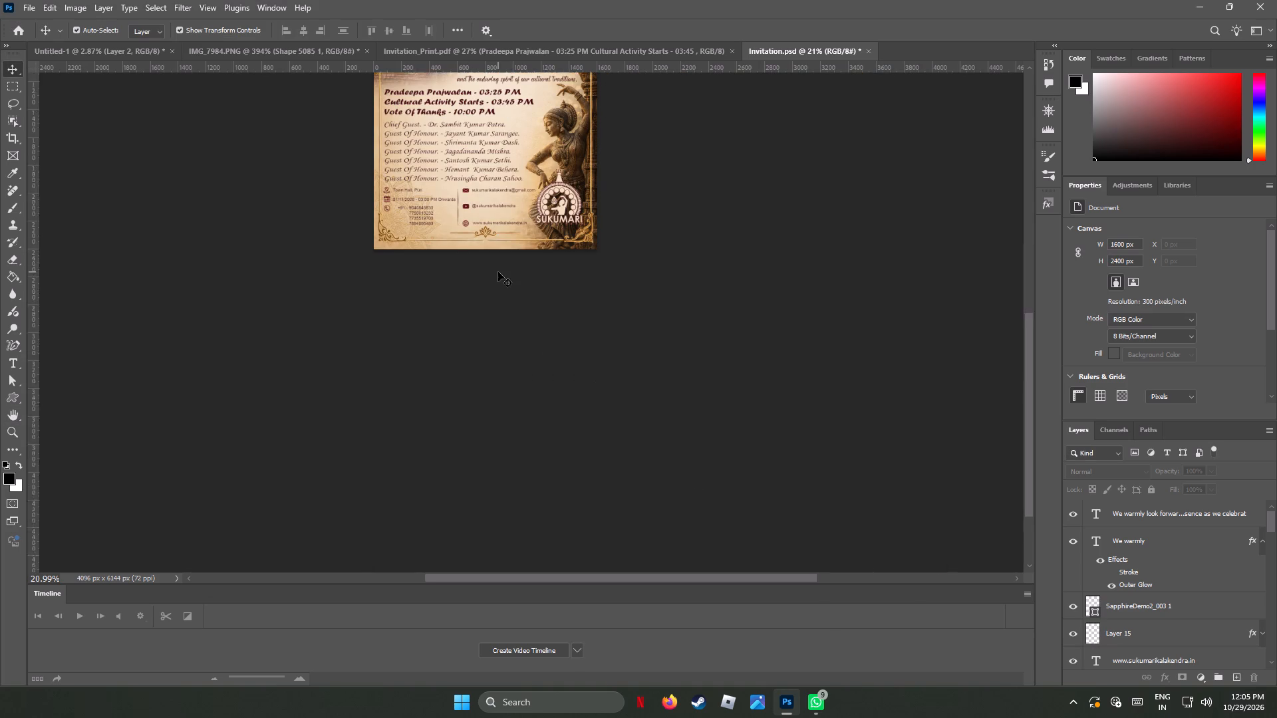
{"action": "scroll", "coordinate": [498, 272], "scroll_direction": "up", "scroll_amount": 4}
{"action": "scroll", "coordinate": [498, 272], "scroll_direction": "down", "scroll_amount": 2}
{"action": "scroll", "coordinate": [498, 272], "scroll_direction": "up", "scroll_amount": 9}
{"action": "scroll", "coordinate": [498, 271], "scroll_direction": "down", "scroll_amount": 1}
{"action": "scroll", "coordinate": [498, 271], "scroll_direction": "up", "scroll_amount": 5}
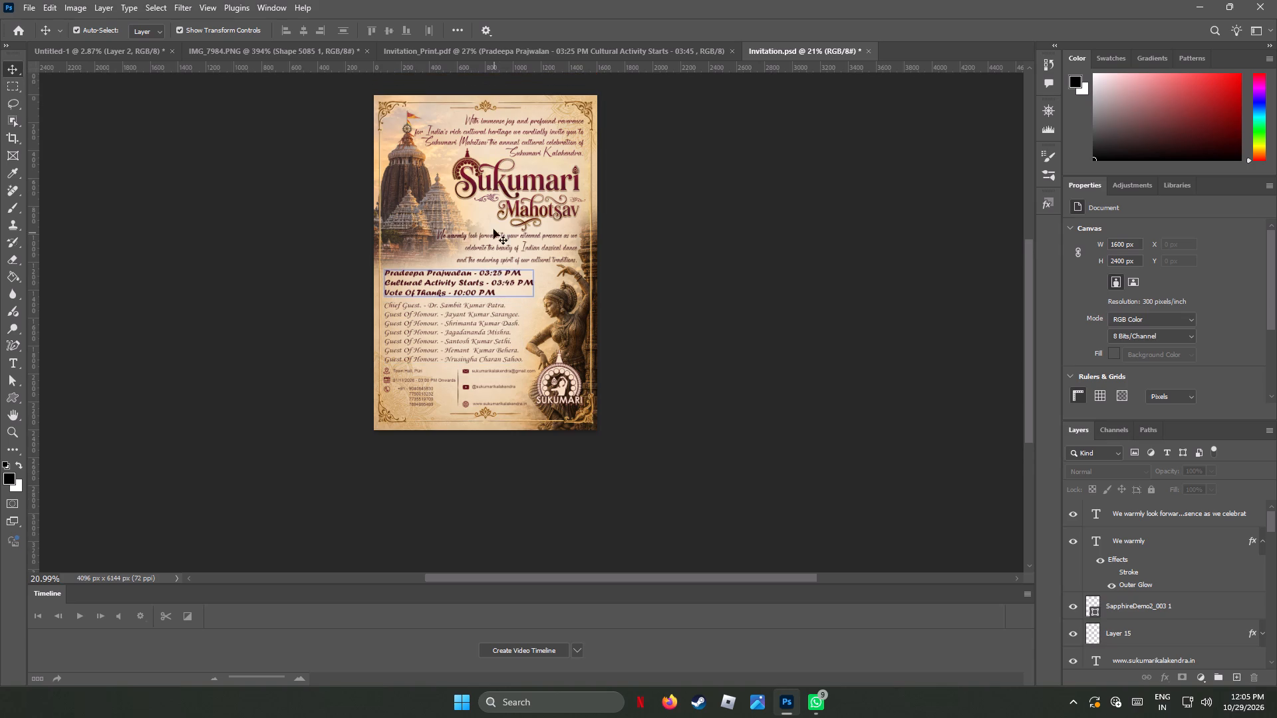
{"action": "scroll", "coordinate": [475, 236], "scroll_direction": "up", "scroll_amount": 17, "text": "alt"}
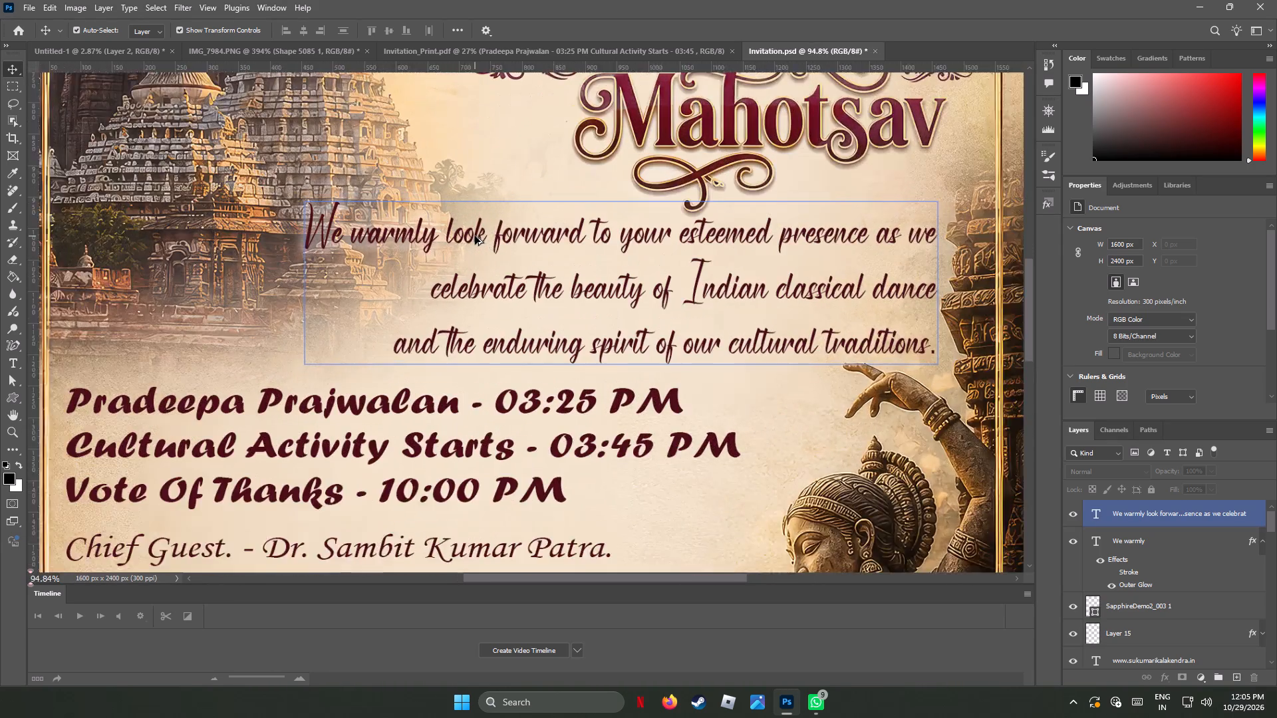
{"action": "scroll", "coordinate": [475, 236], "scroll_direction": "up", "scroll_amount": 4, "text": "alt"}
{"action": "scroll", "coordinate": [480, 237], "scroll_direction": "down", "scroll_amount": 10, "text": "alt"}
{"action": "scroll", "coordinate": [480, 237], "scroll_direction": "up", "scroll_amount": 3, "text": "alt"}
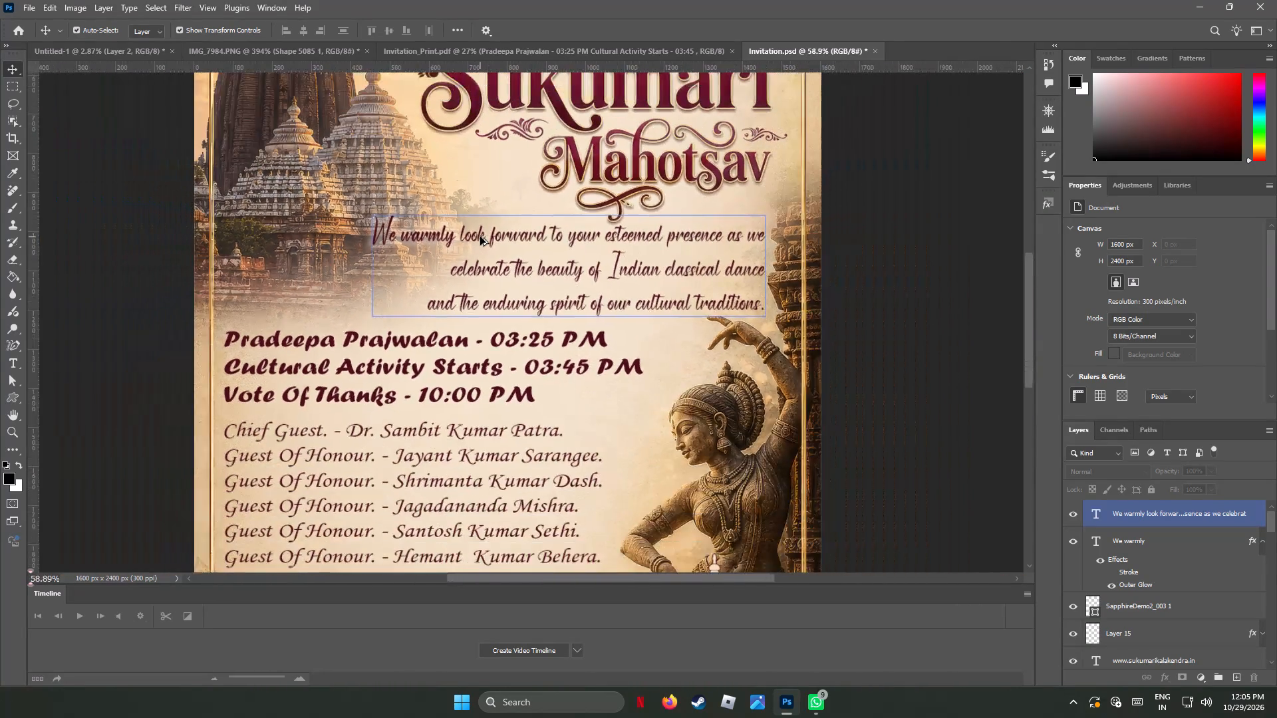
{"action": "scroll", "coordinate": [480, 237], "scroll_direction": "down", "scroll_amount": 2, "text": "alt"}
{"action": "scroll", "coordinate": [481, 237], "scroll_direction": "up", "scroll_amount": 6}
{"action": "scroll", "coordinate": [481, 237], "scroll_direction": "down", "scroll_amount": 5}
{"action": "scroll", "coordinate": [481, 237], "scroll_direction": "up", "scroll_amount": 8}
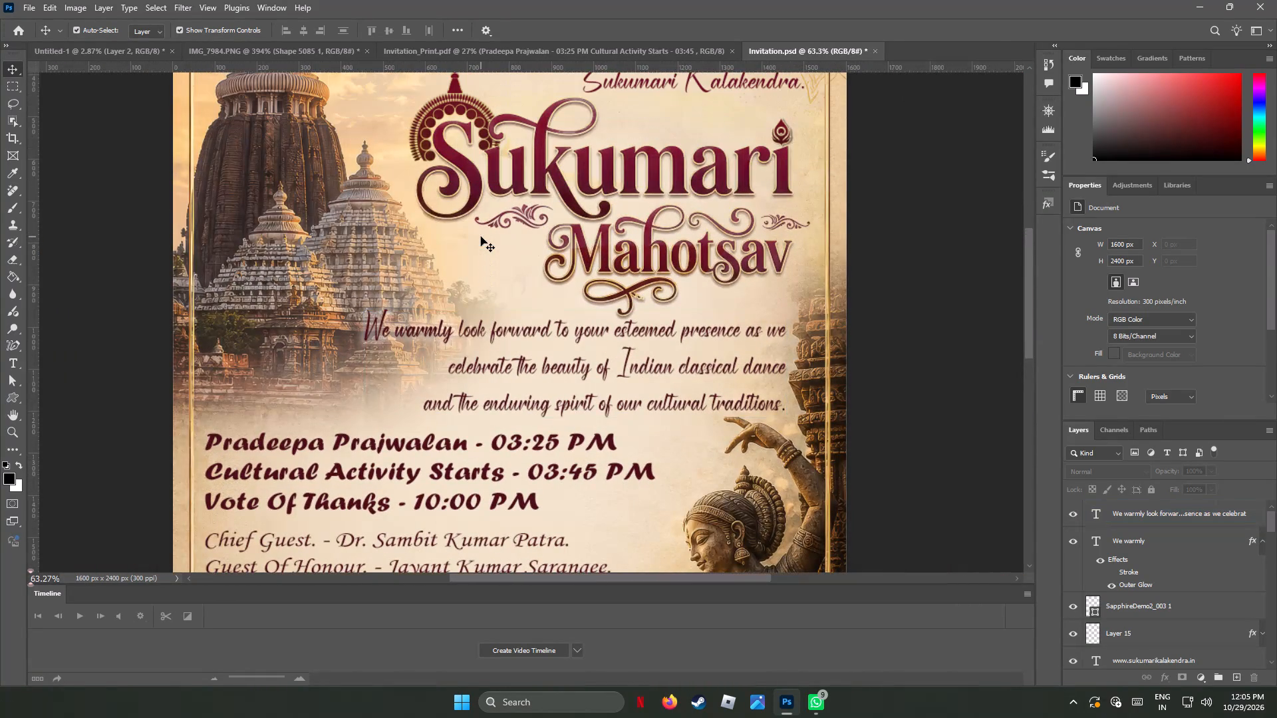
{"action": "scroll", "coordinate": [481, 237], "scroll_direction": "up", "scroll_amount": 1}
{"action": "scroll", "coordinate": [481, 237], "scroll_direction": "down", "scroll_amount": 1}
{"action": "scroll", "coordinate": [481, 237], "scroll_direction": "up", "scroll_amount": 4}
{"action": "scroll", "coordinate": [785, 147], "scroll_direction": "up", "scroll_amount": 4, "text": "alt"}
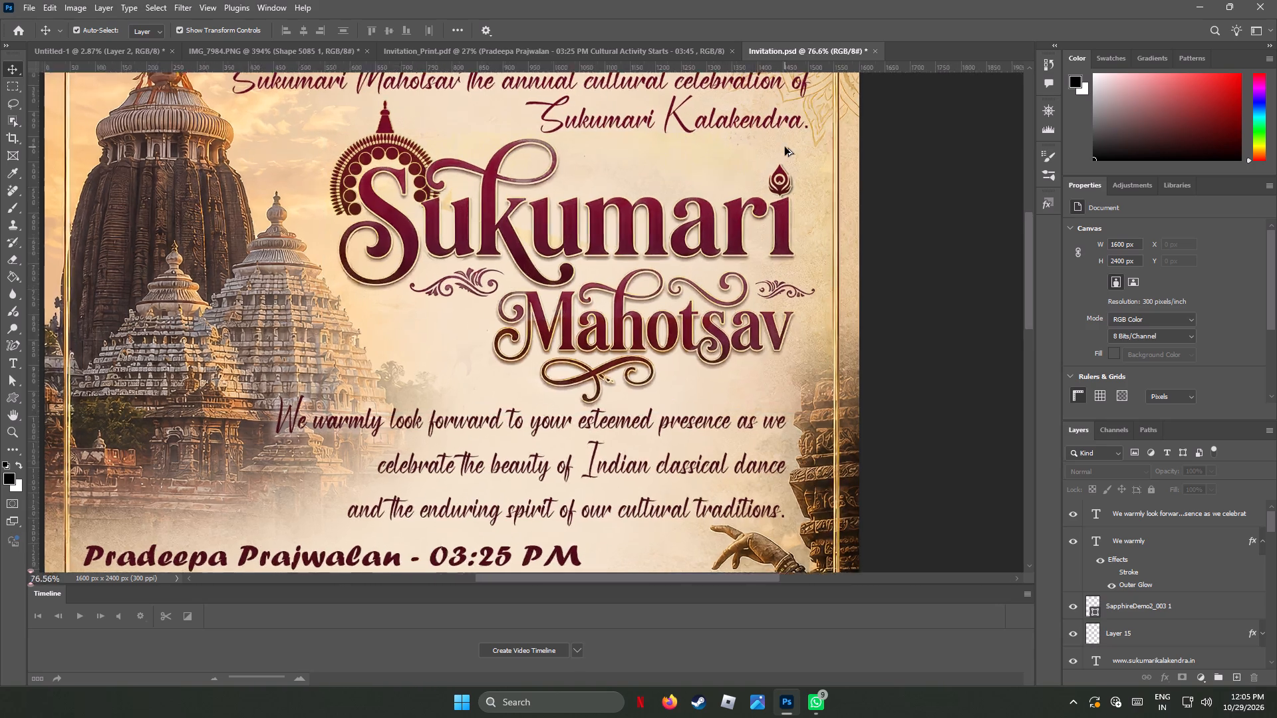
Reduce the drop shadow opacity to 29% on the feather ornament above the "i" of Sukumari (Layer 9), apply it and deselect.
{"action": "scroll", "coordinate": [785, 147], "scroll_direction": "up", "scroll_amount": 10, "text": "alt"}
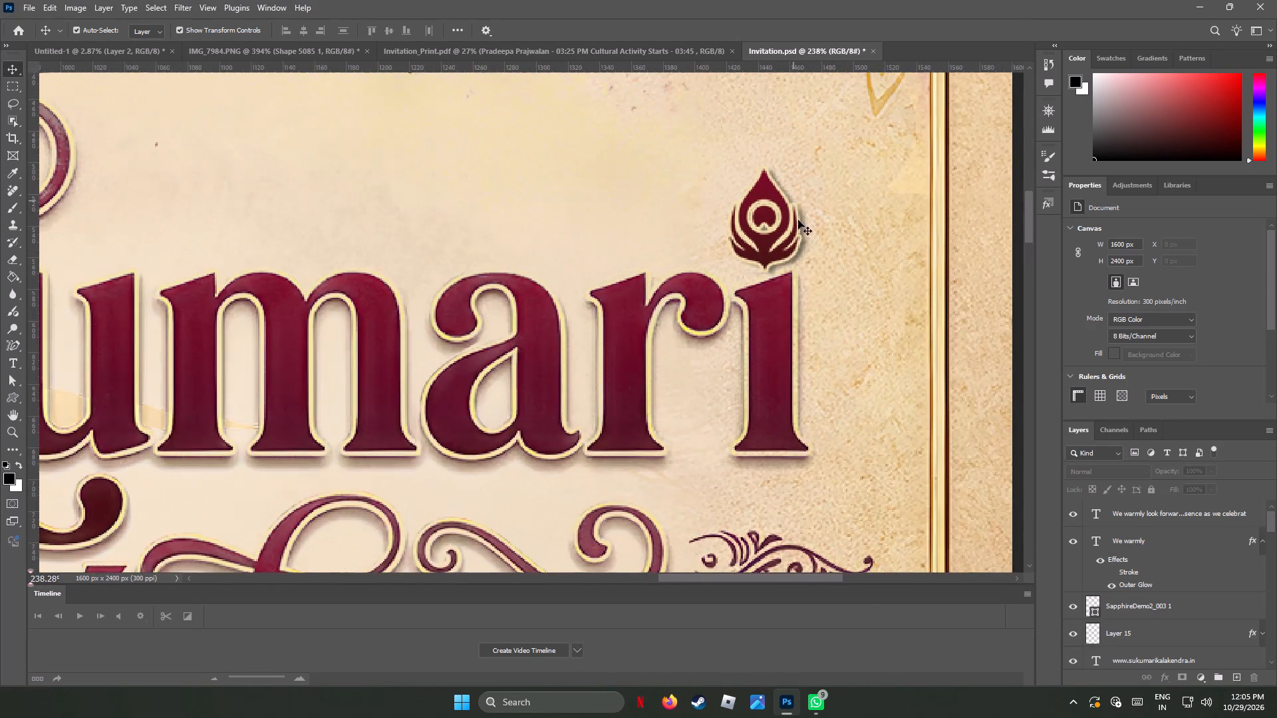
{"action": "left_click", "coordinate": [785, 239]}
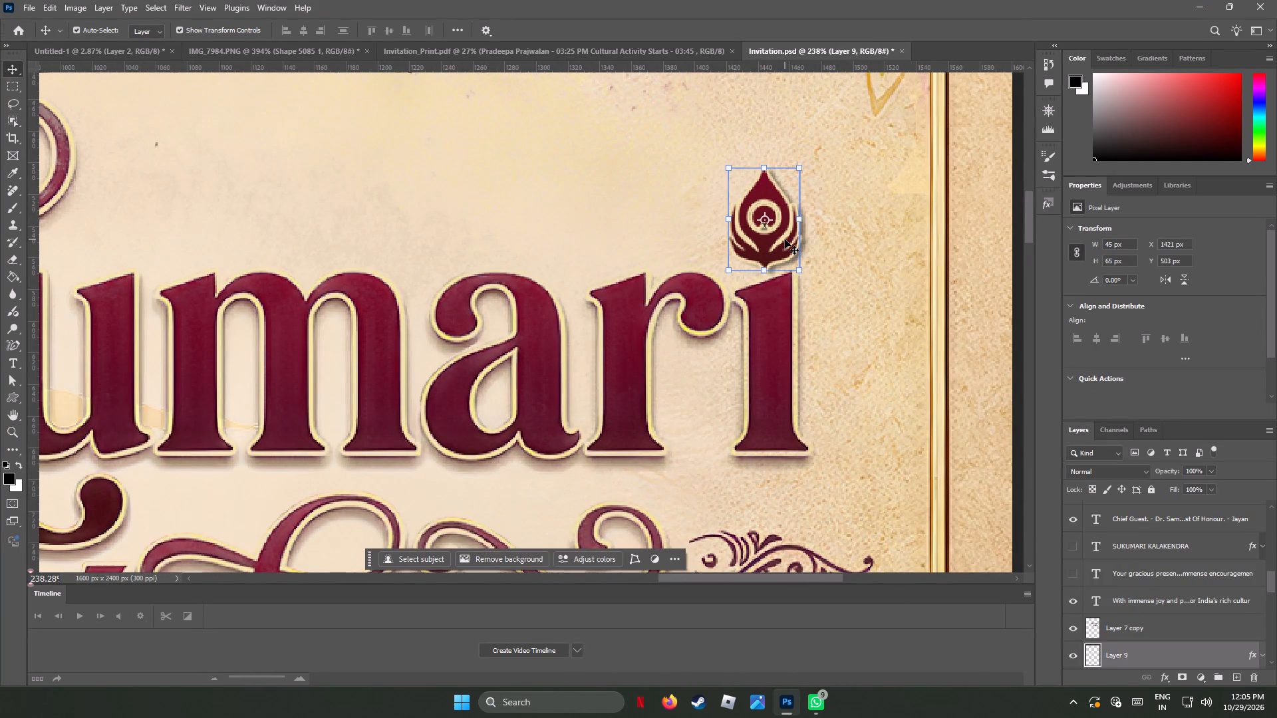
{"action": "right_click", "coordinate": [1119, 653]}
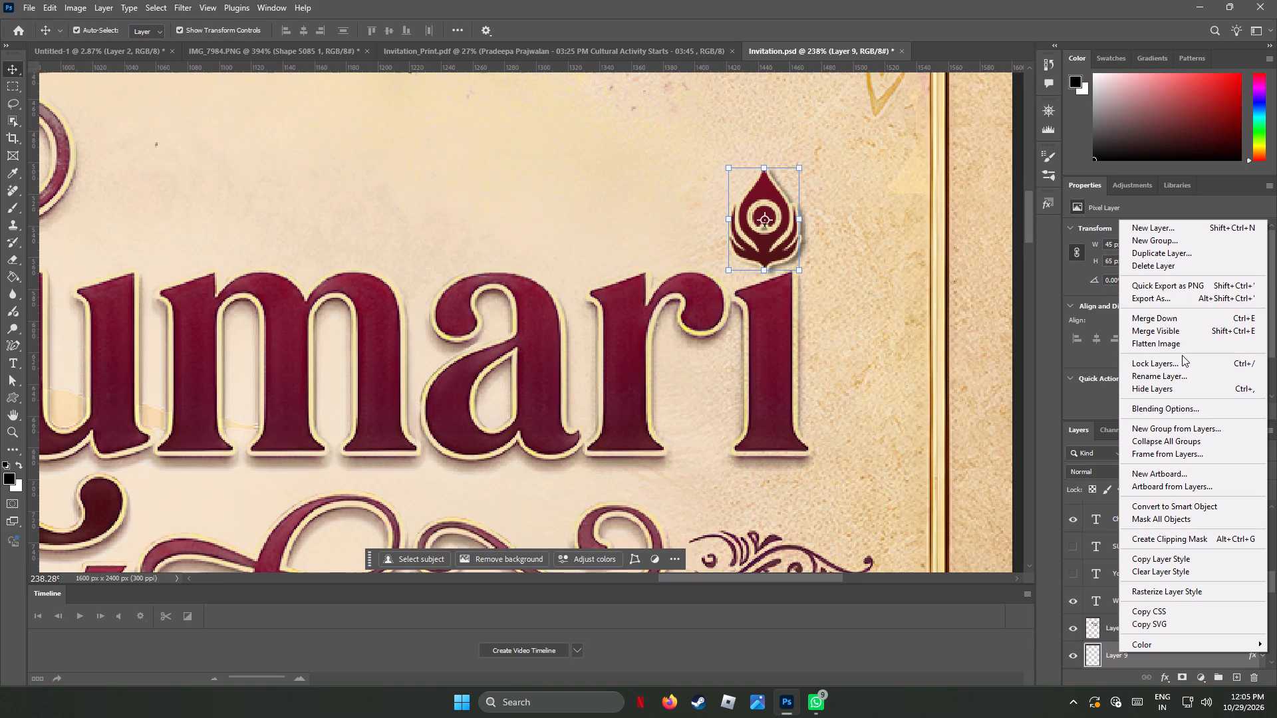
{"action": "left_click", "coordinate": [1183, 406]}
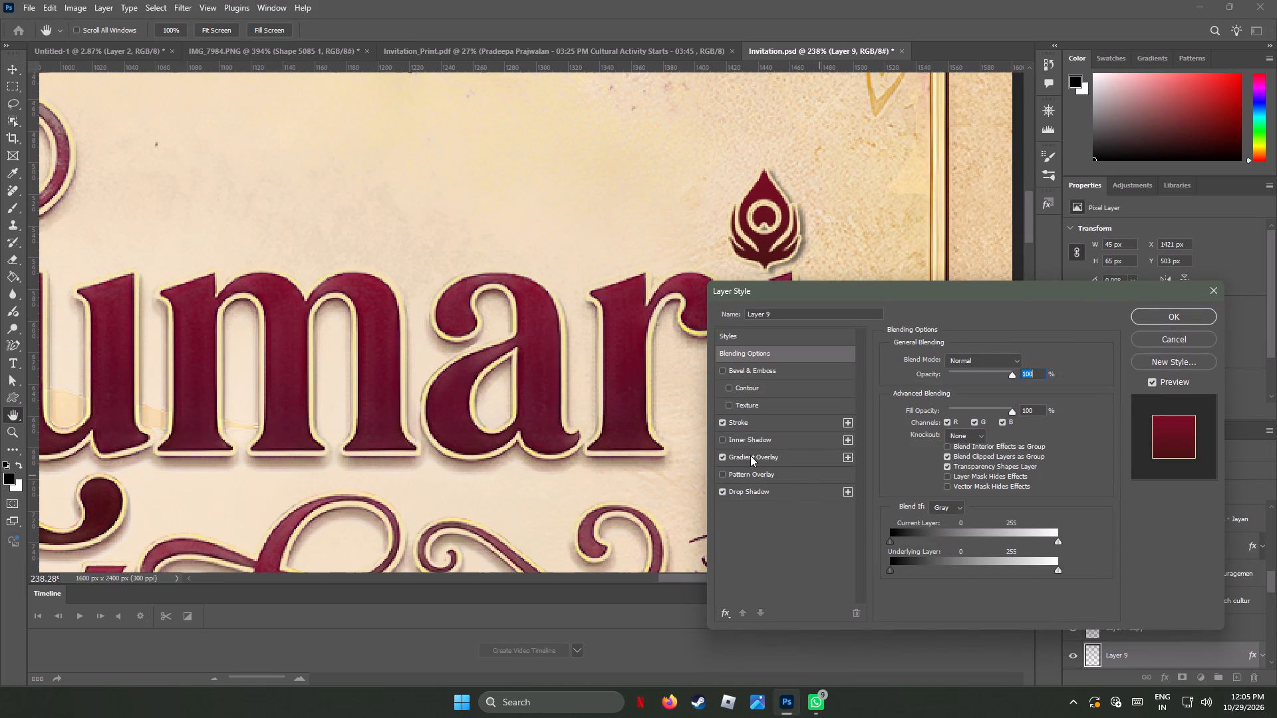
{"action": "left_click", "coordinate": [762, 491]}
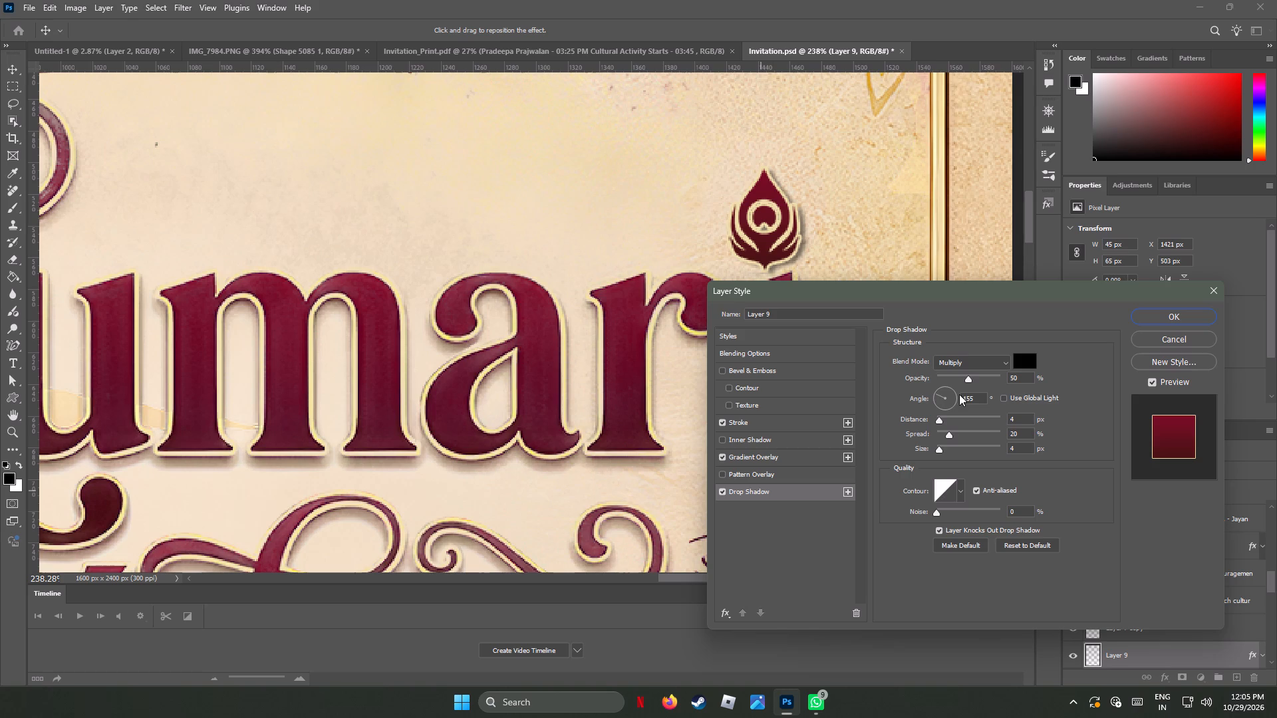
{"action": "left_click_drag", "start_coordinate": [968, 382], "coordinate": [955, 379]}
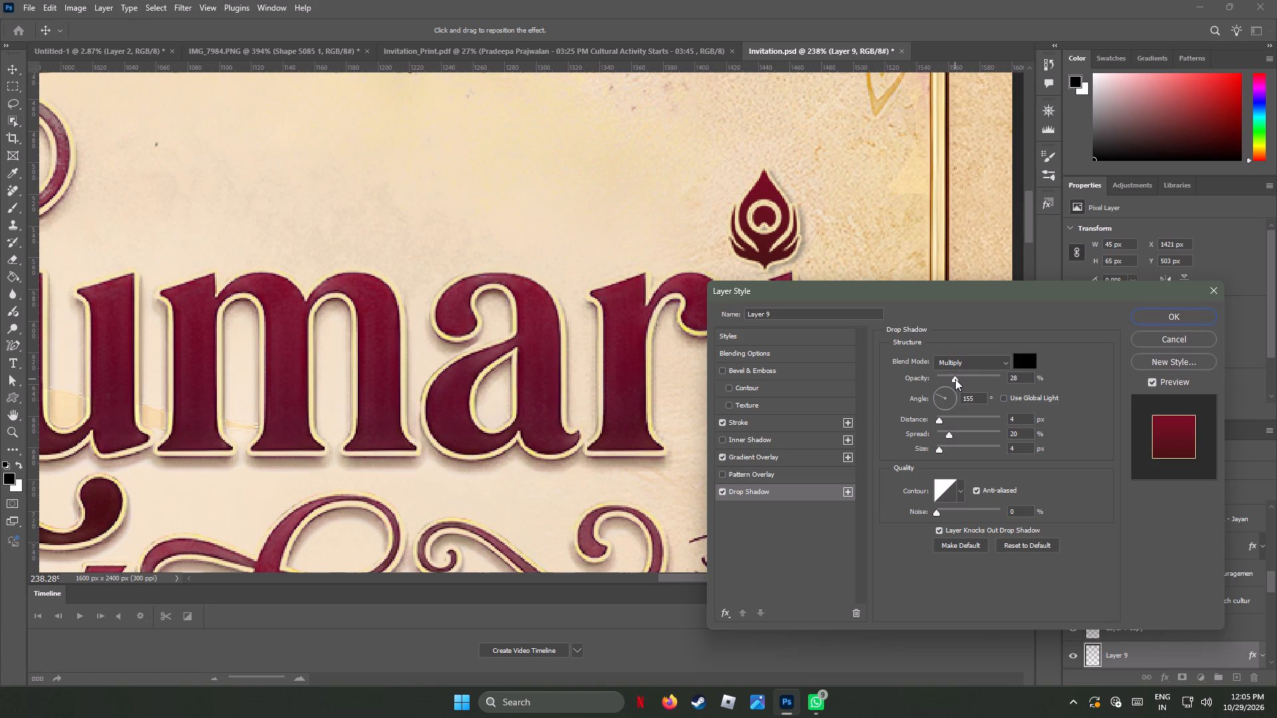
{"action": "left_click_drag", "start_coordinate": [955, 379], "coordinate": [956, 378]}
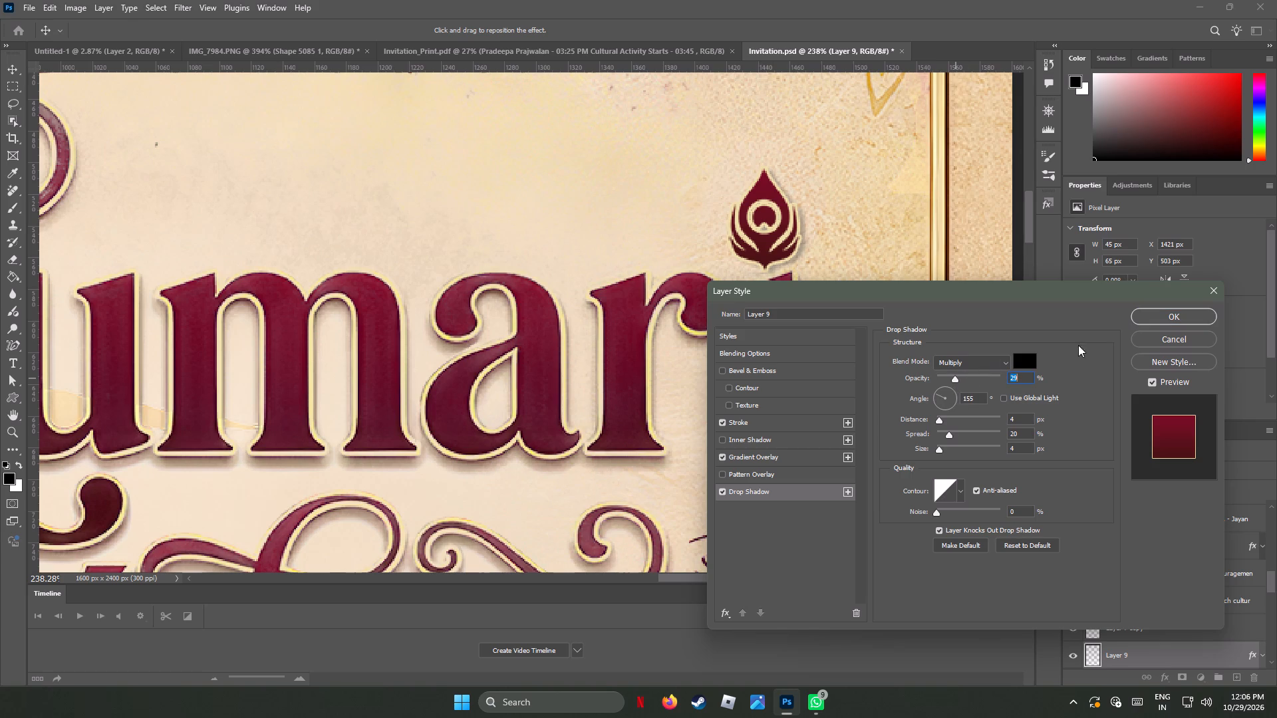
{"action": "left_click", "coordinate": [1141, 320]}
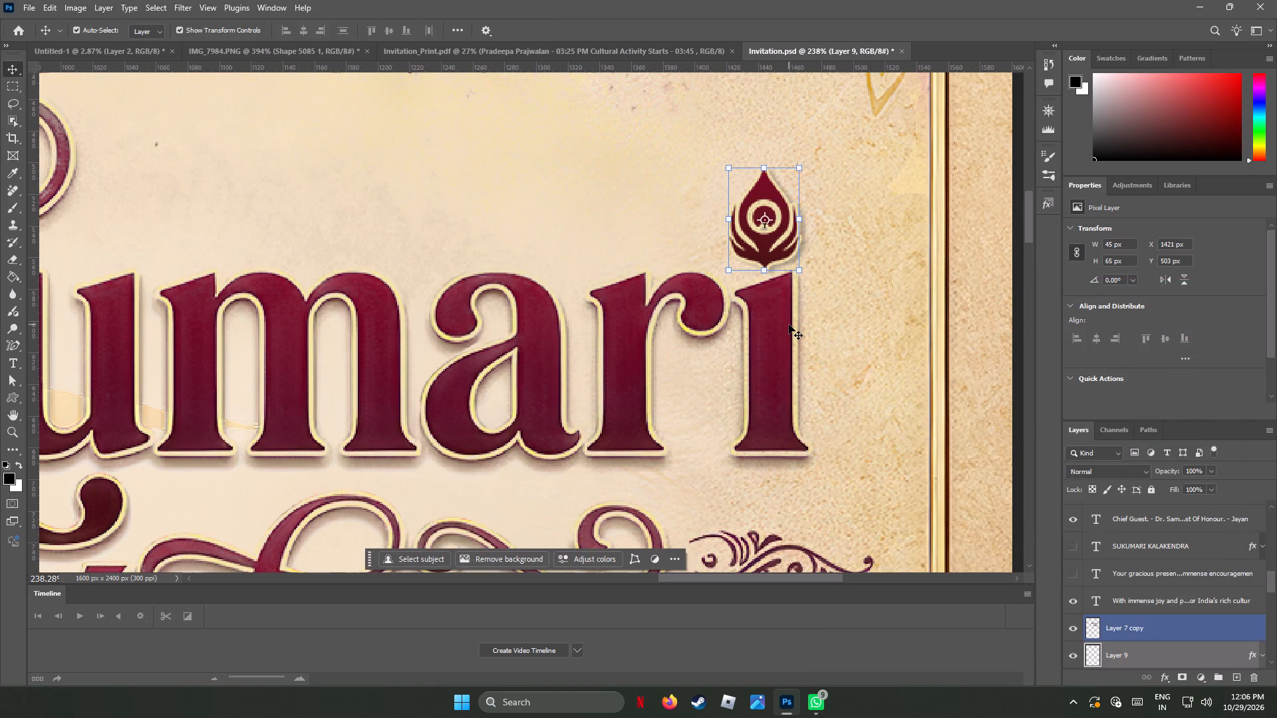
{"action": "scroll", "coordinate": [789, 324], "scroll_direction": "down", "scroll_amount": 8}
{"action": "scroll", "coordinate": [789, 324], "scroll_direction": "down", "scroll_amount": 2, "text": "alt"}
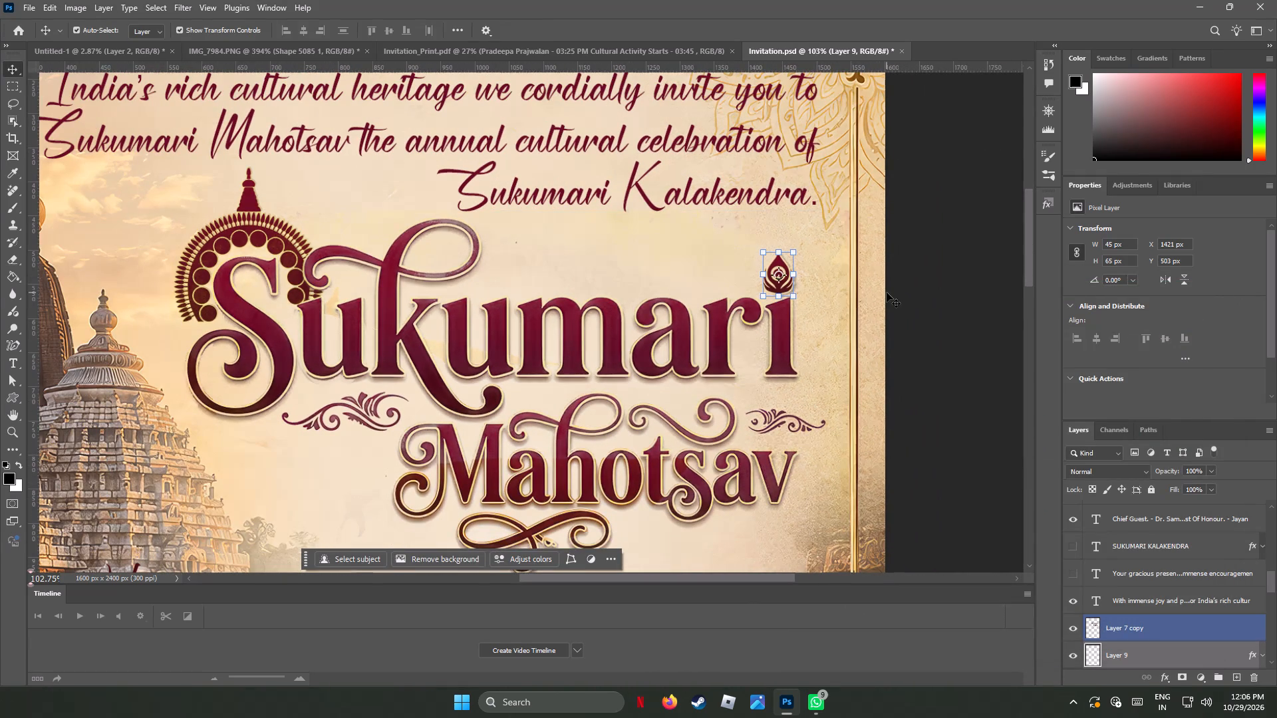
{"action": "left_click", "coordinate": [887, 293]}
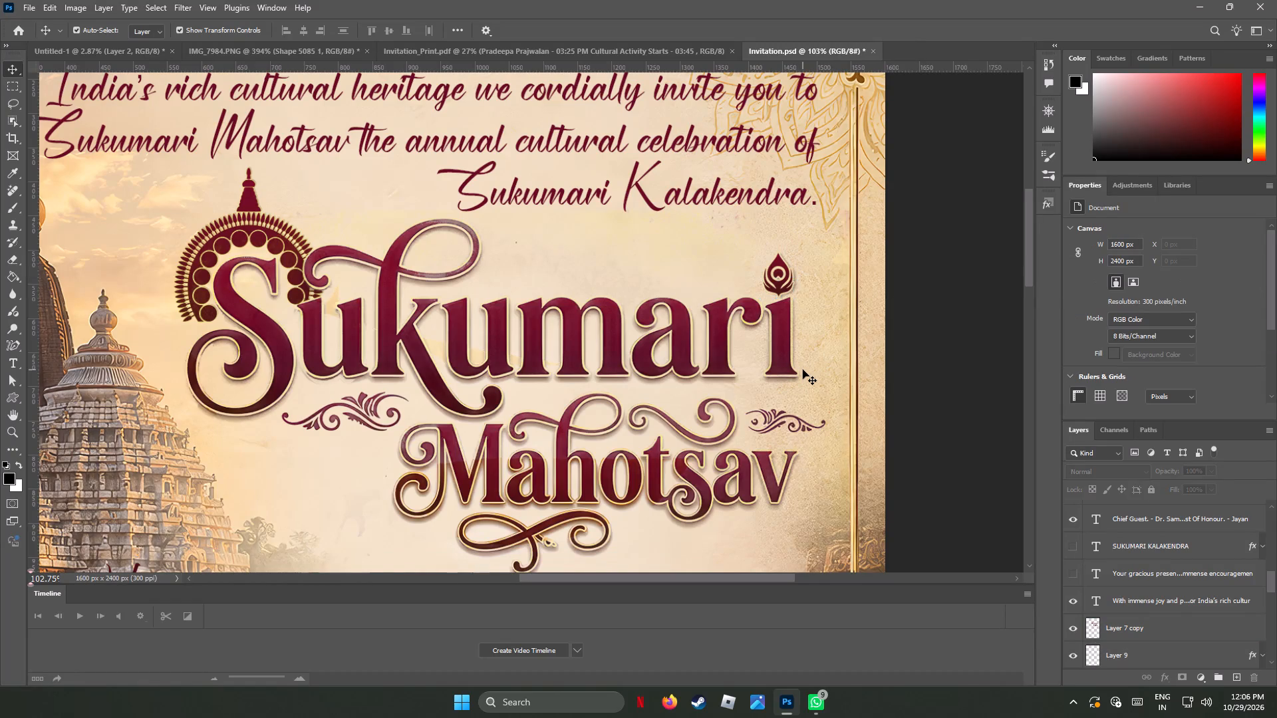
Examine the ornament's shadow against the title and the invitation's overall layout.
{"action": "scroll", "coordinate": [803, 370], "scroll_direction": "down", "scroll_amount": 1}
{"action": "scroll", "coordinate": [801, 370], "scroll_direction": "down", "scroll_amount": 3, "text": "alt"}
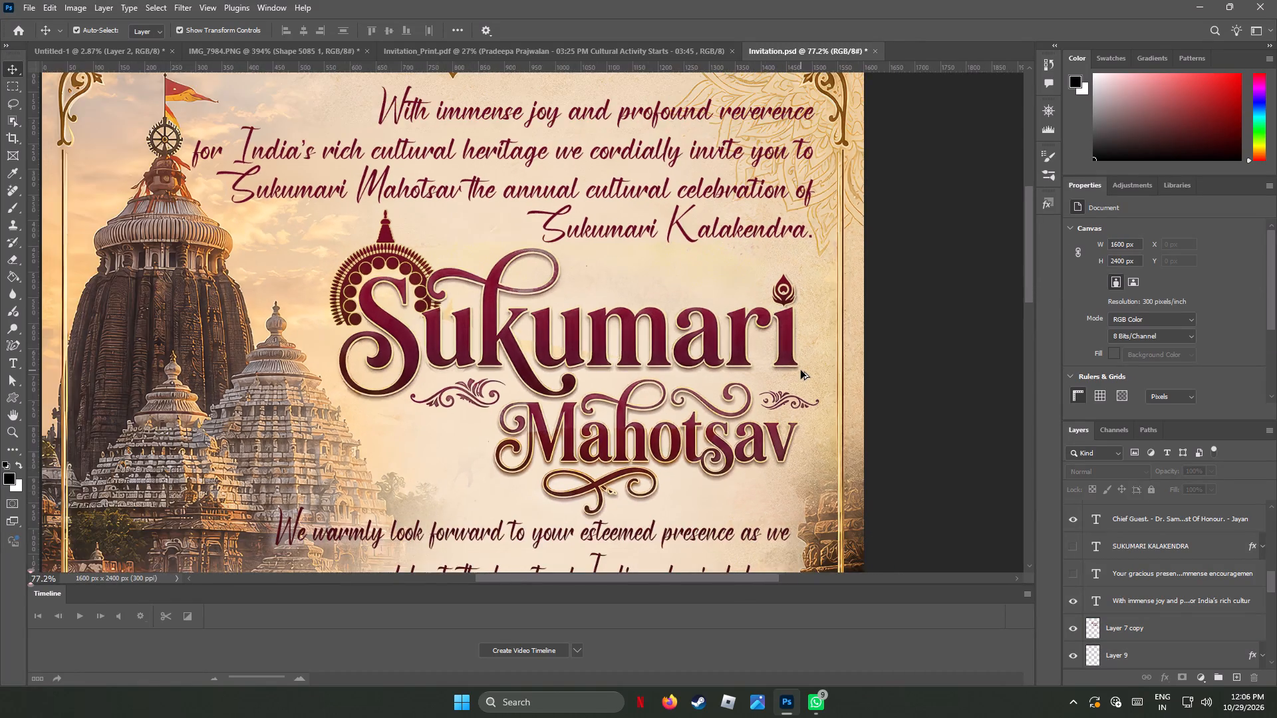
{"action": "scroll", "coordinate": [801, 370], "scroll_direction": "down", "scroll_amount": 1, "text": "alt"}
{"action": "scroll", "coordinate": [801, 370], "scroll_direction": "up", "scroll_amount": 1, "text": "alt"}
{"action": "scroll", "coordinate": [801, 370], "scroll_direction": "down", "scroll_amount": 4, "text": "alt"}
{"action": "scroll", "coordinate": [770, 368], "scroll_direction": "up", "scroll_amount": 2, "text": "alt"}
{"action": "scroll", "coordinate": [770, 368], "scroll_direction": "down", "scroll_amount": 3, "text": "alt"}
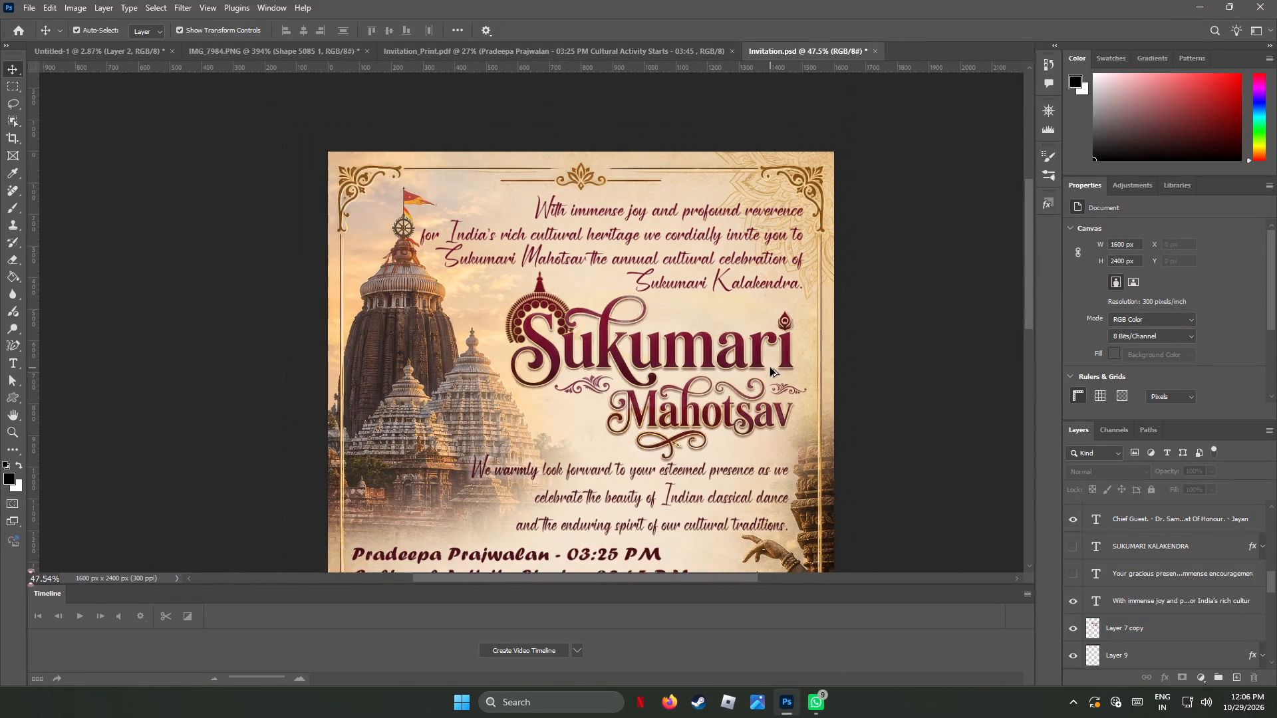
{"action": "scroll", "coordinate": [770, 368], "scroll_direction": "down", "scroll_amount": 4, "text": "alt"}
{"action": "scroll", "coordinate": [770, 368], "scroll_direction": "down", "scroll_amount": 10}
{"action": "scroll", "coordinate": [770, 368], "scroll_direction": "up", "scroll_amount": 2}
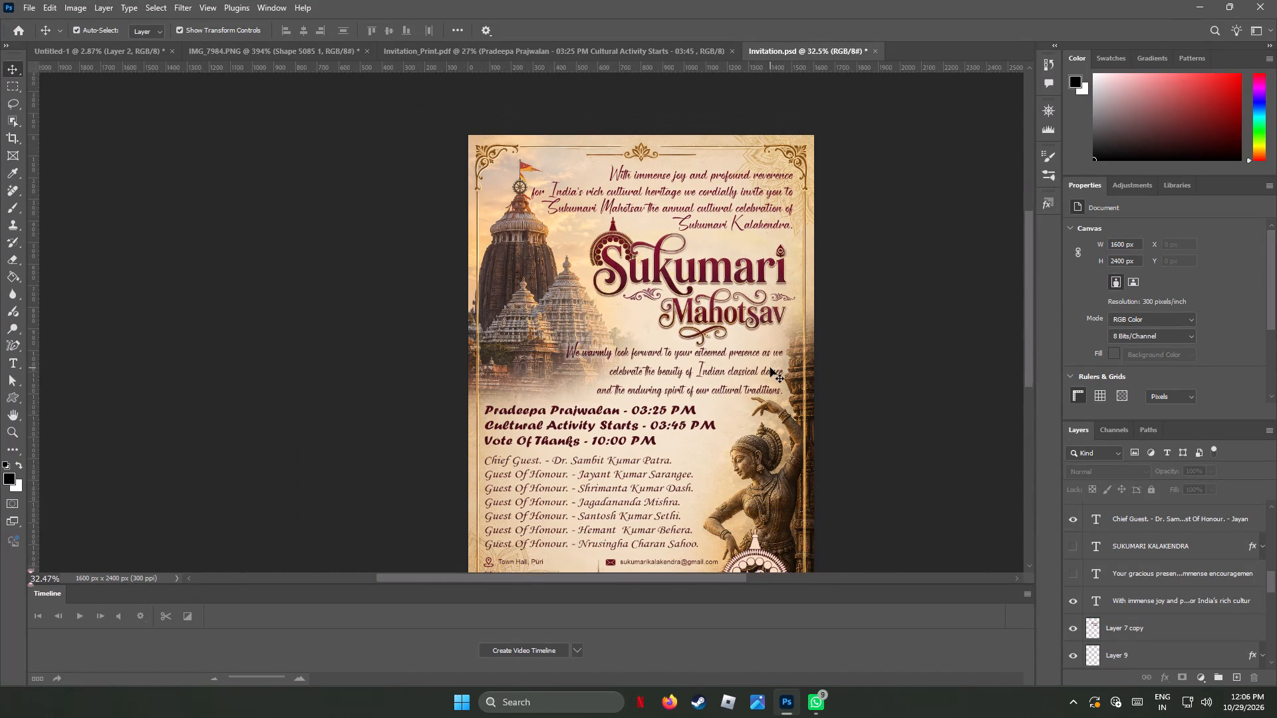
Save the invitation document.
{"action": "key", "text": "ctrl+s"}
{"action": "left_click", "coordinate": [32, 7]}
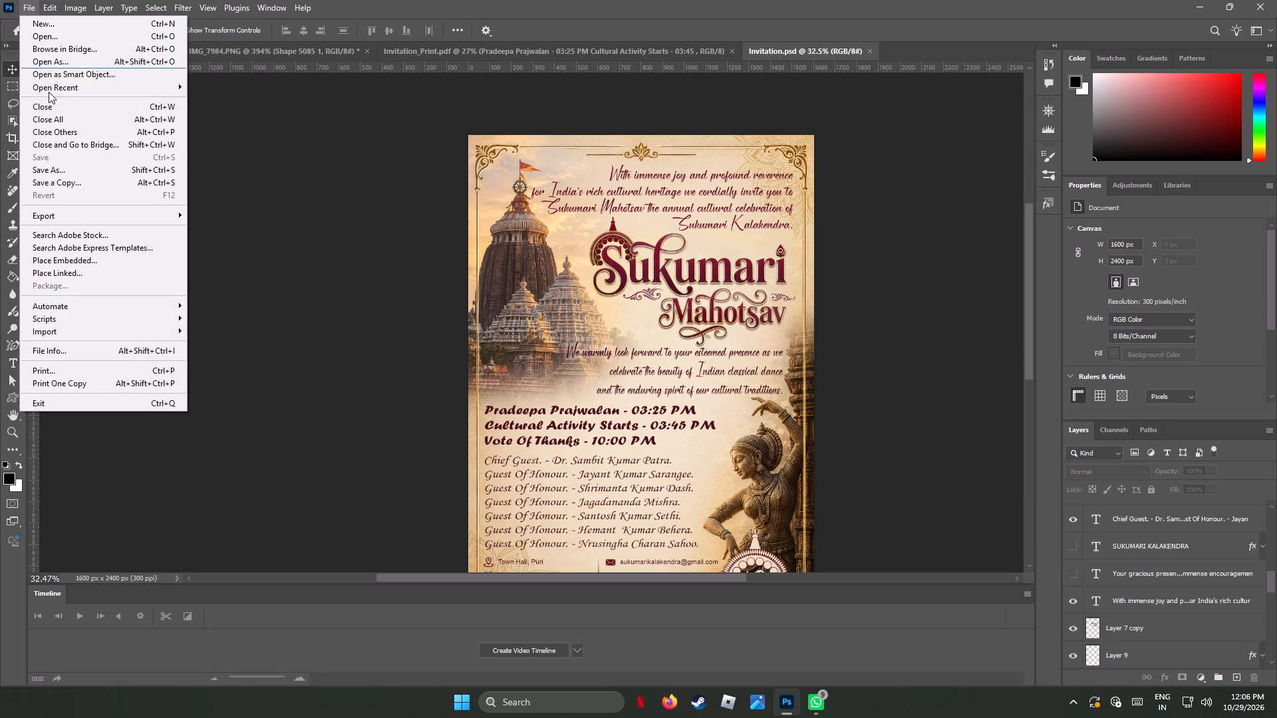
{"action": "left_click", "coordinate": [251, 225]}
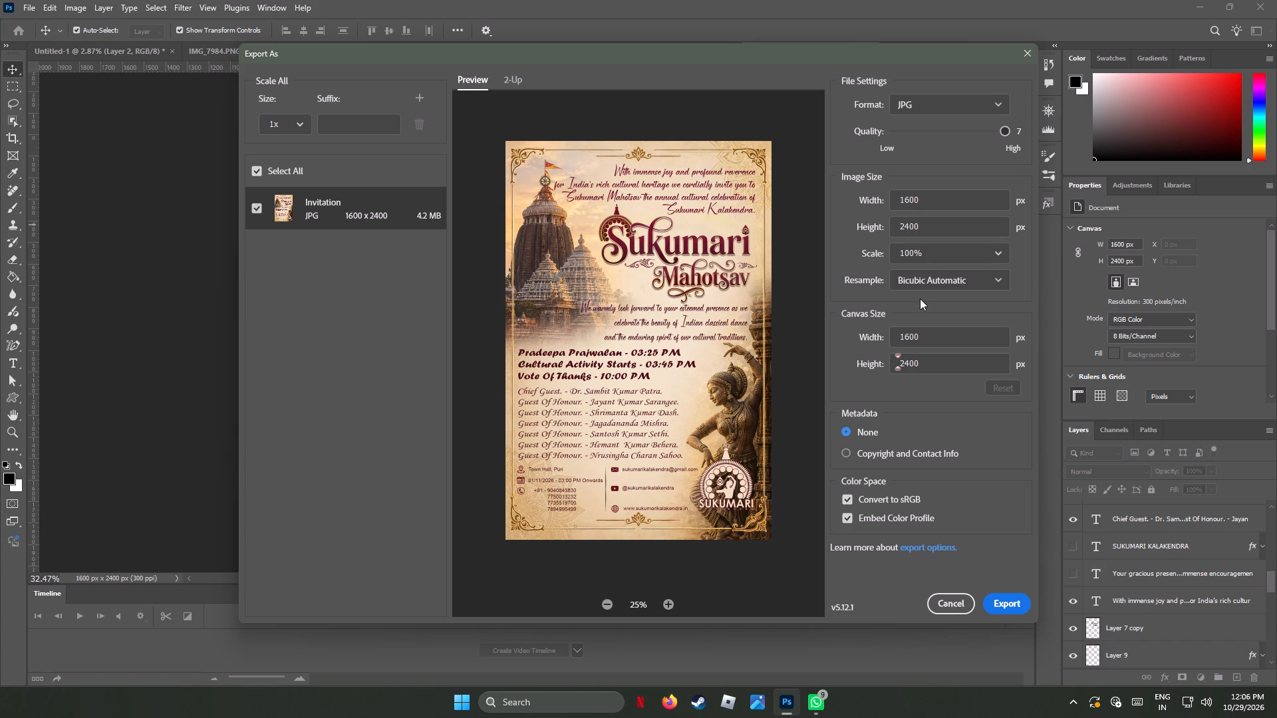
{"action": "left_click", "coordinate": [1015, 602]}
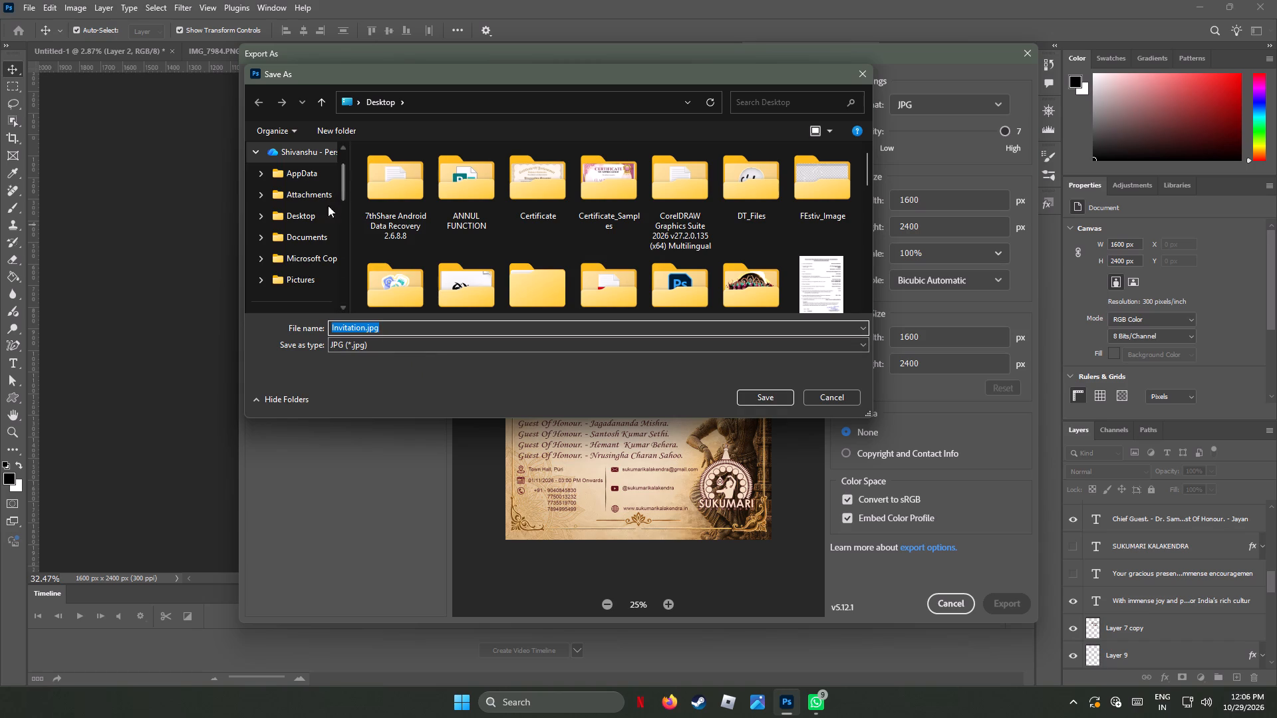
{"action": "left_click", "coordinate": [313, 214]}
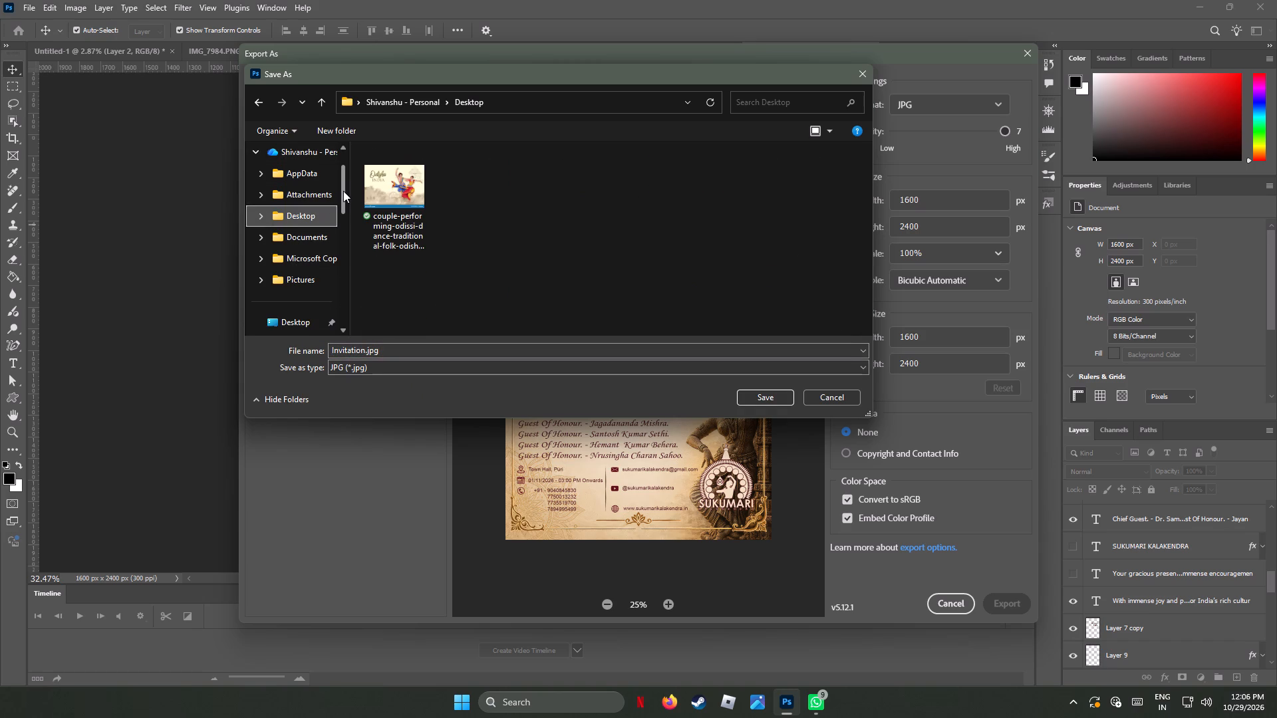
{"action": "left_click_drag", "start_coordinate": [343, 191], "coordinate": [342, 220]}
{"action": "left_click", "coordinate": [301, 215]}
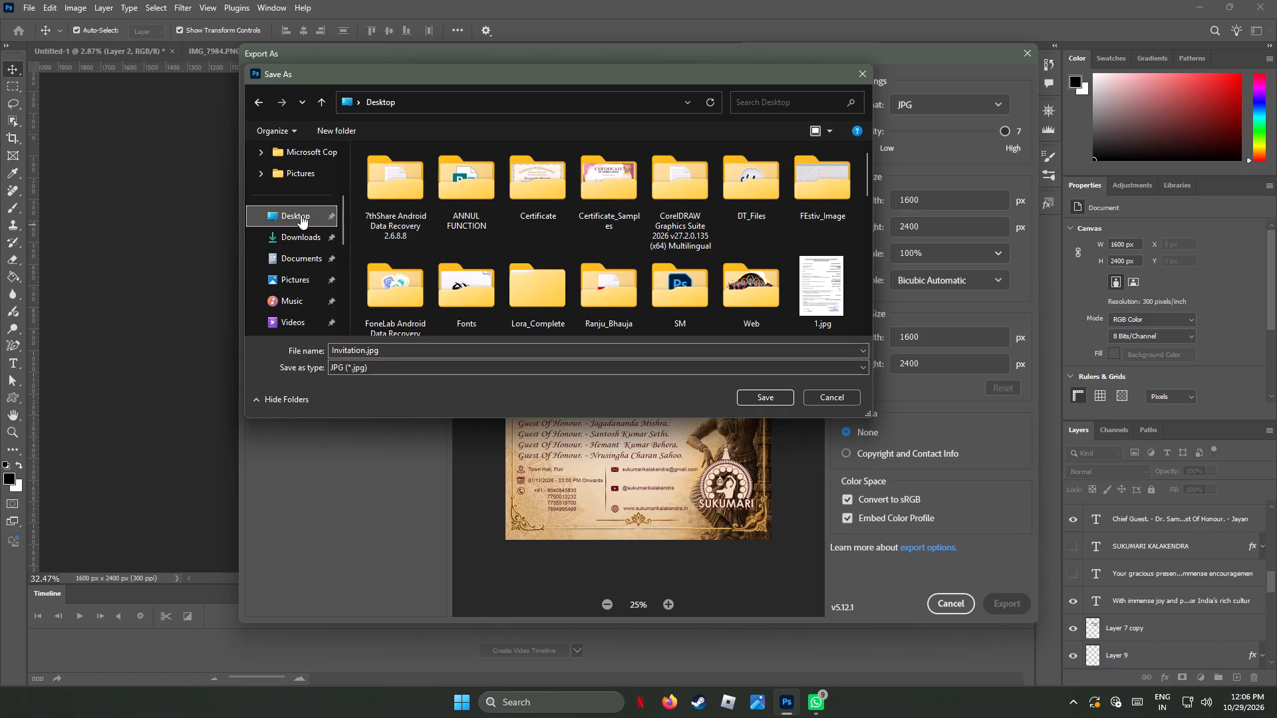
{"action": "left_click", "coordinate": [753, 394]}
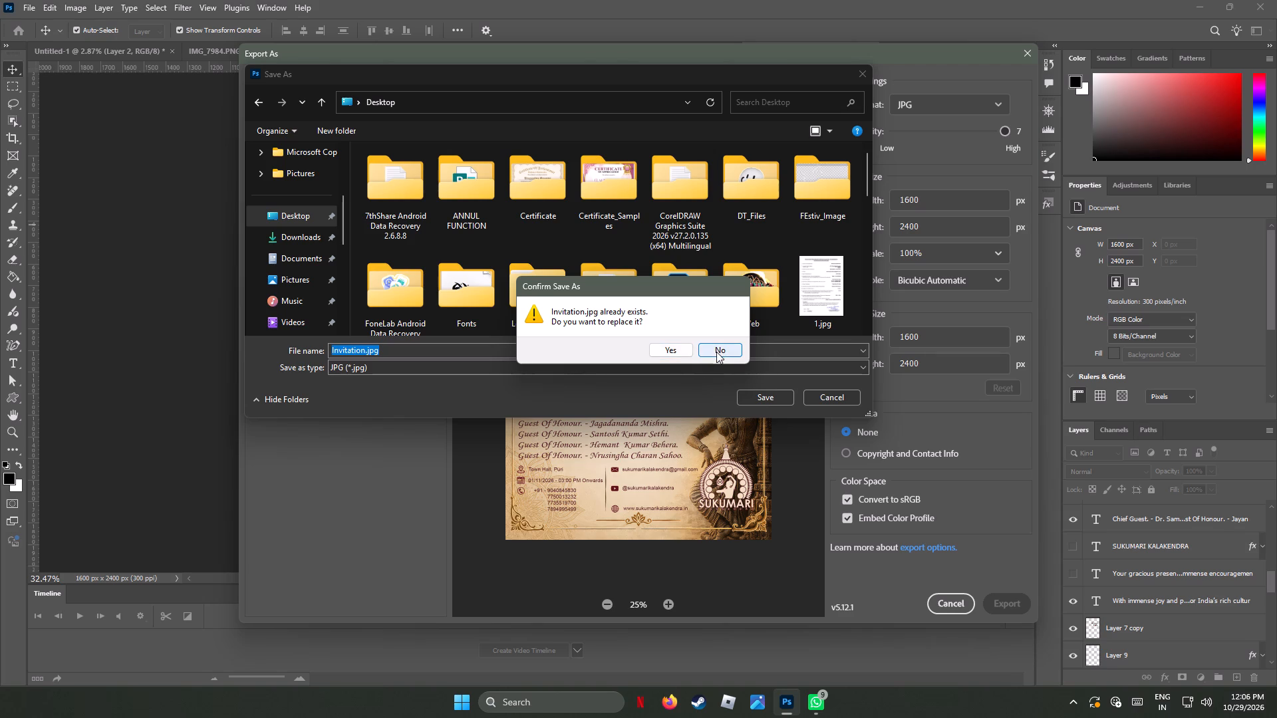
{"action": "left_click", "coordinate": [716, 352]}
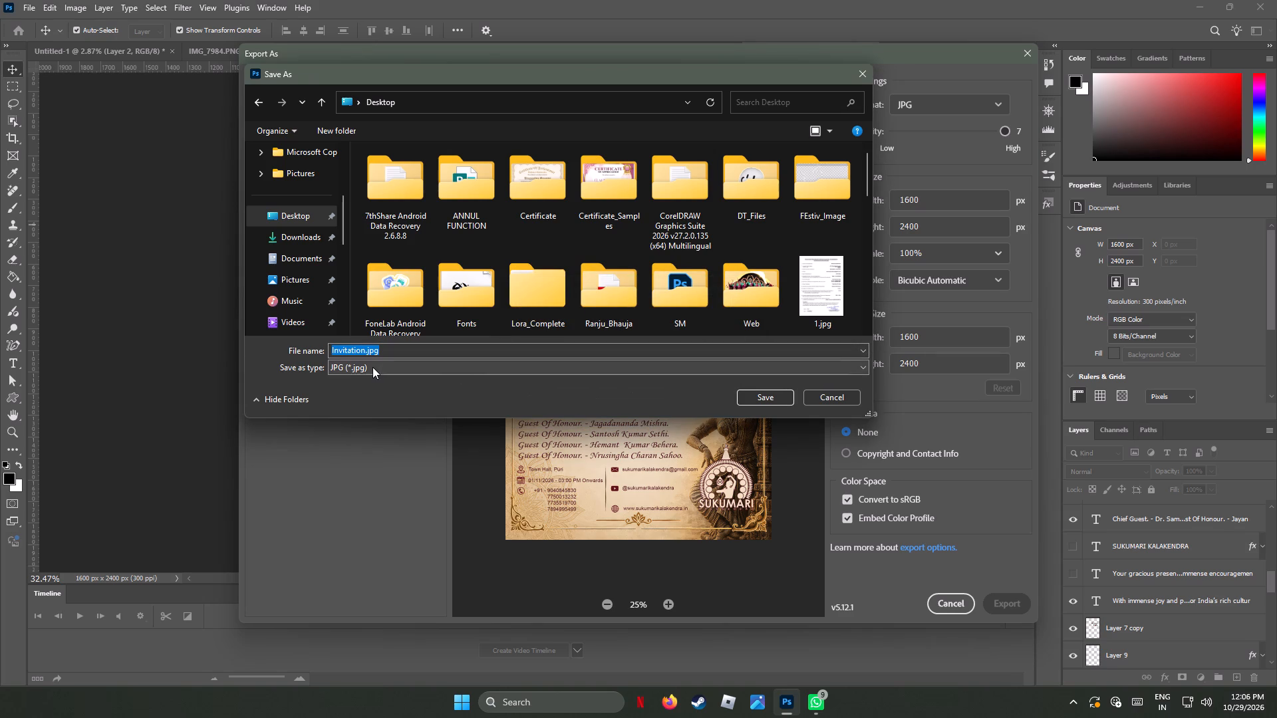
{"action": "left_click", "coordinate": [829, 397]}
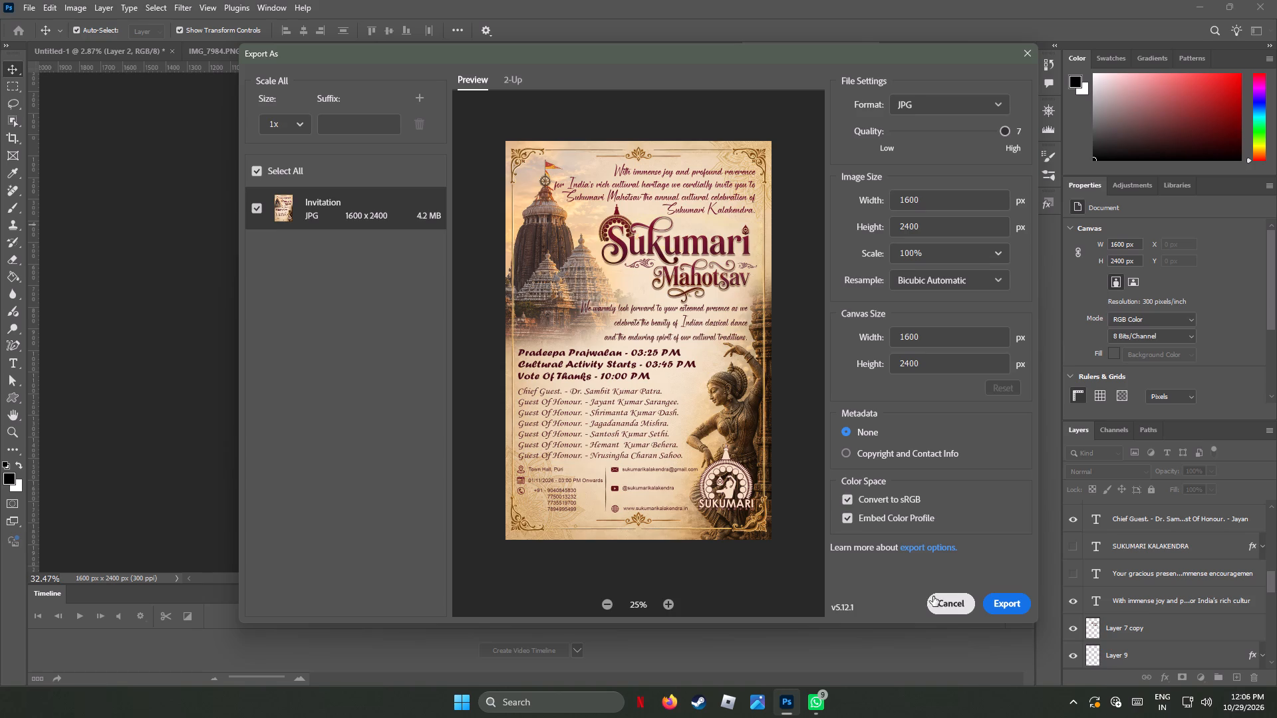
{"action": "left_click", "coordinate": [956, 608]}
Switch to the desktop and look backward through its saved images in Photos, starting from the first ASWhatsApp portrait.
{"action": "left_click", "coordinate": [1203, 6]}
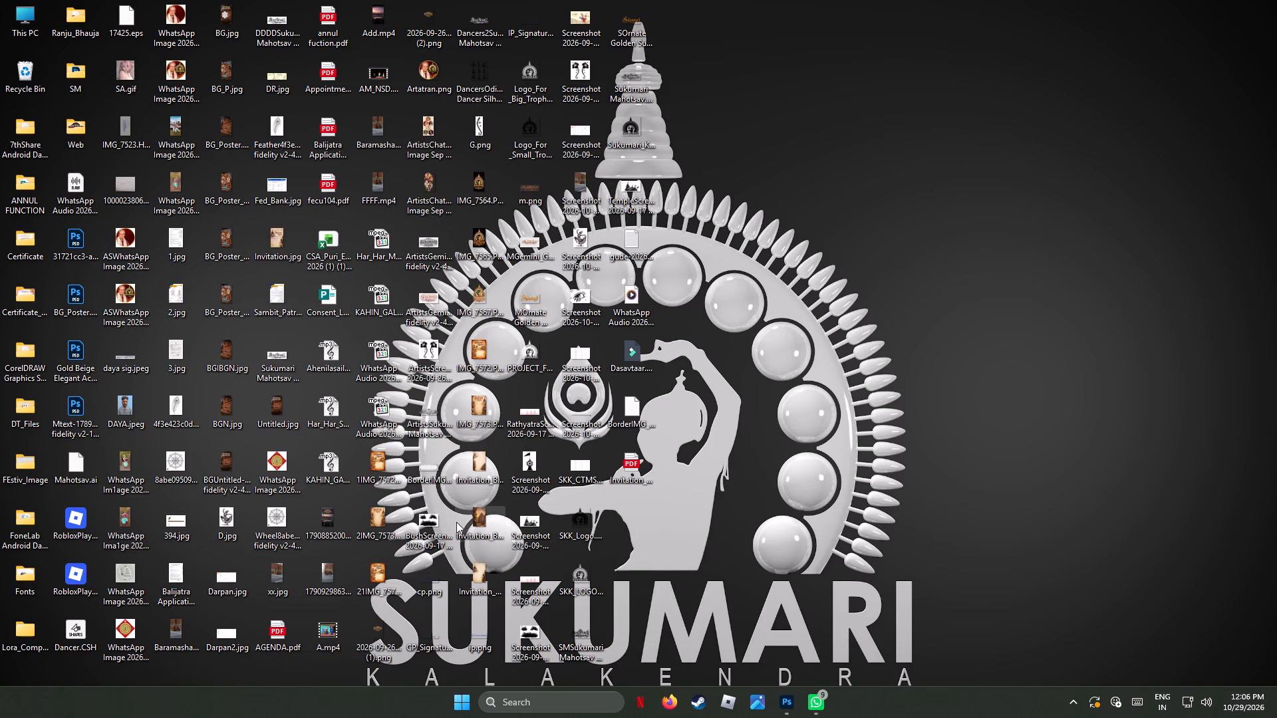
{"action": "left_click", "coordinate": [486, 573]}
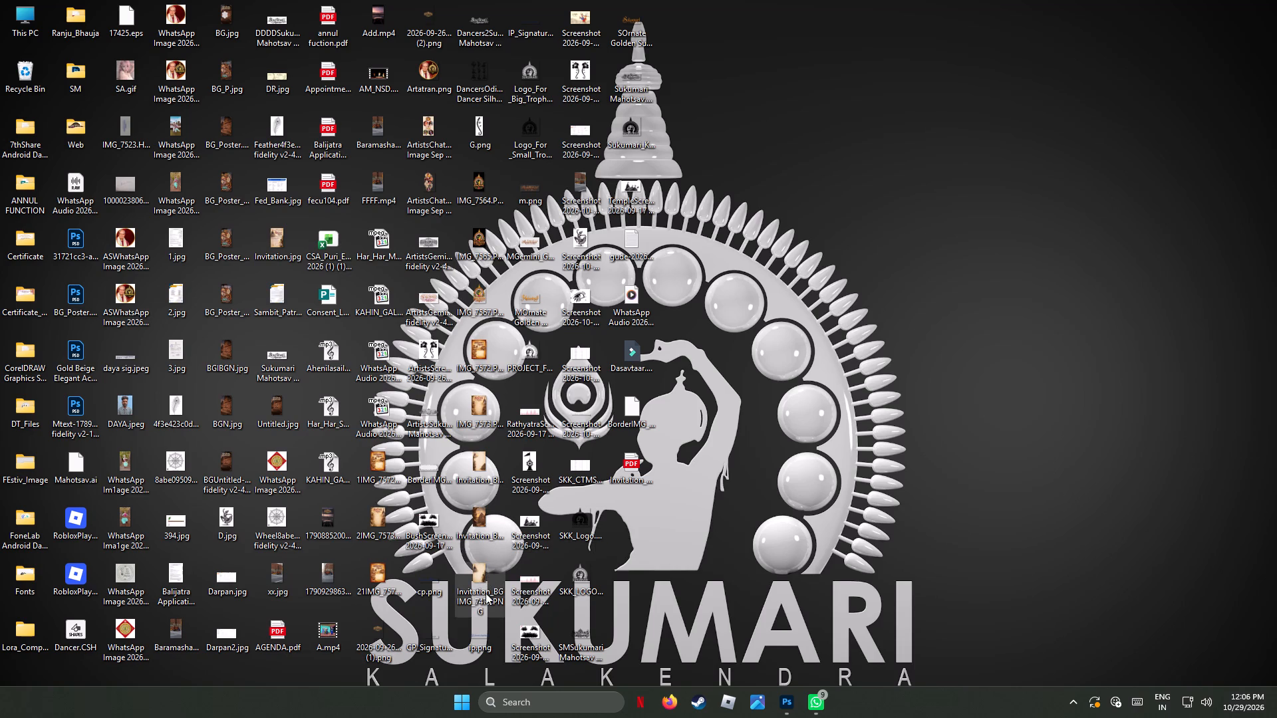
{"action": "left_click", "coordinate": [482, 627]}
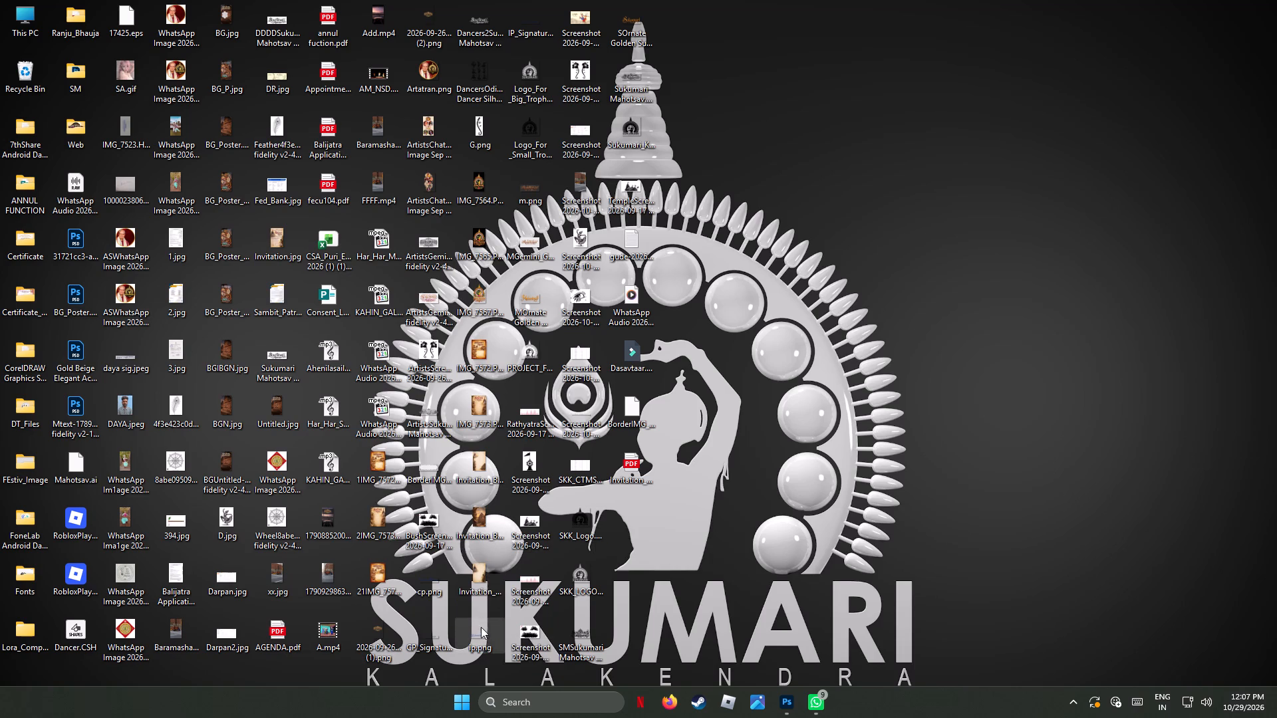
{"action": "left_click", "coordinate": [481, 465]}
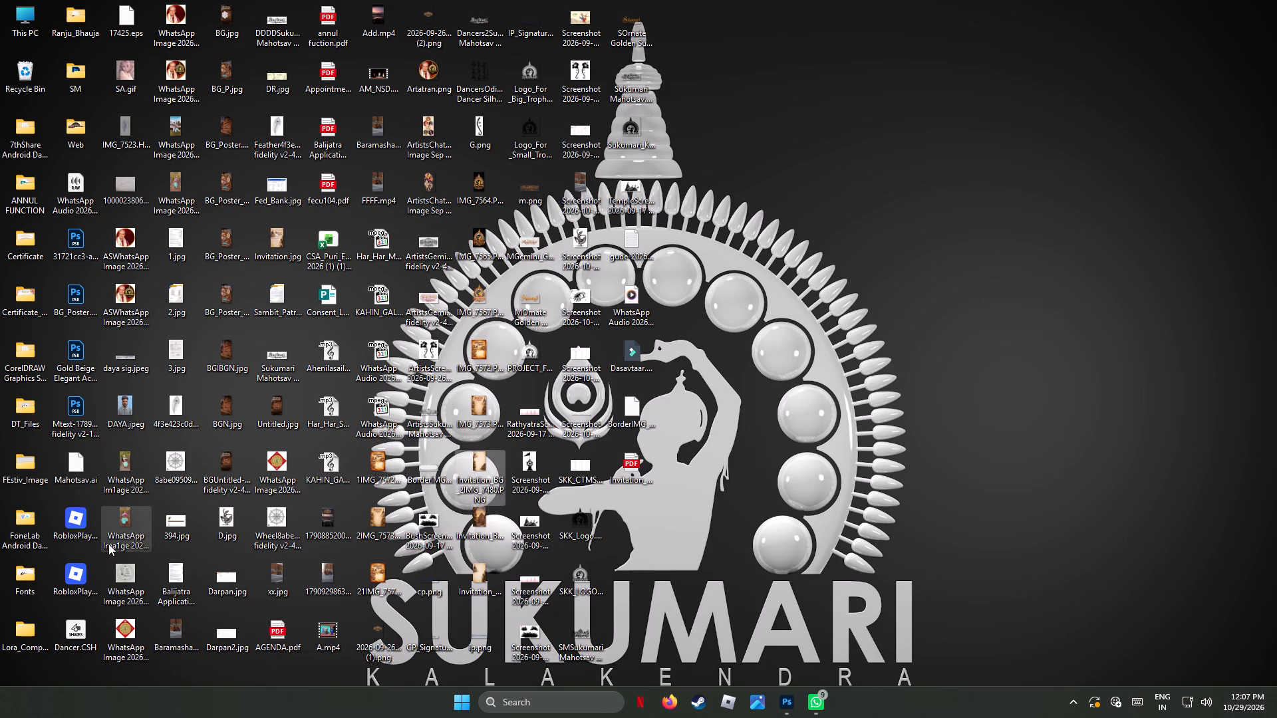
{"action": "double_click", "coordinate": [126, 249]}
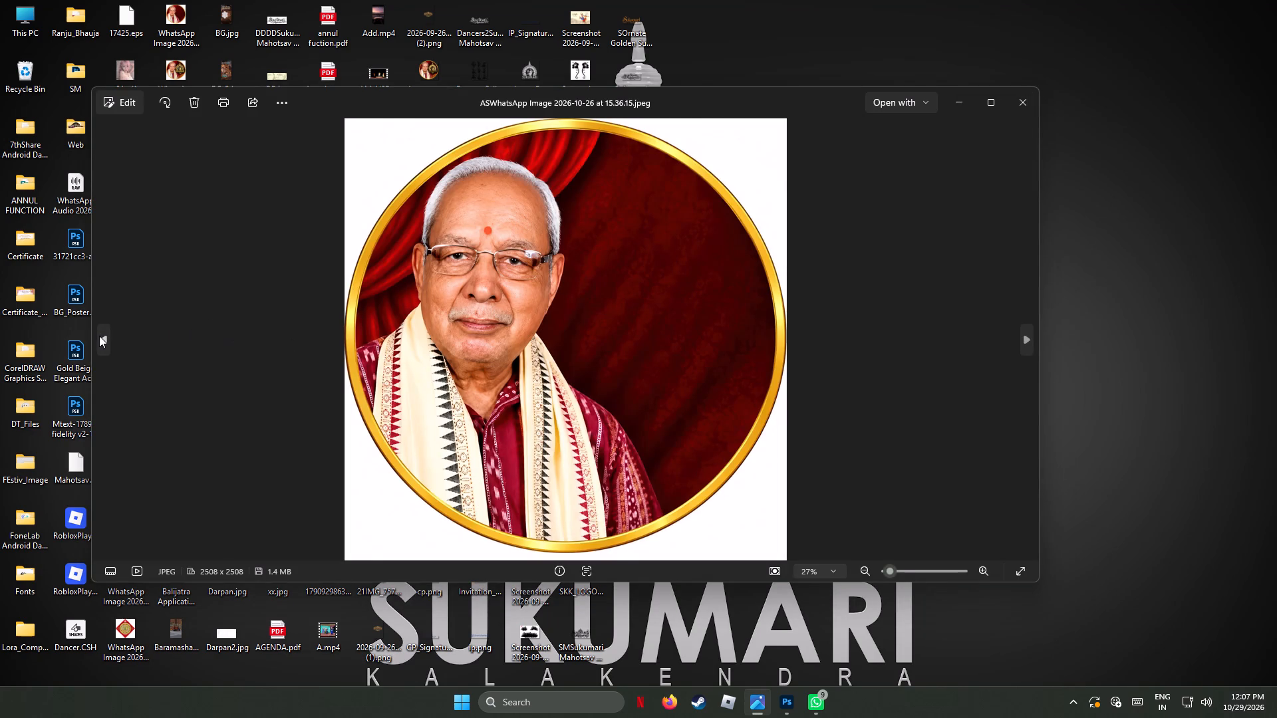
{"action": "left_click", "coordinate": [99, 336]}
{"action": "left_click", "coordinate": [98, 336]}
{"action": "left_click", "coordinate": [98, 336]}
{"action": "triple_click", "coordinate": [98, 336]}
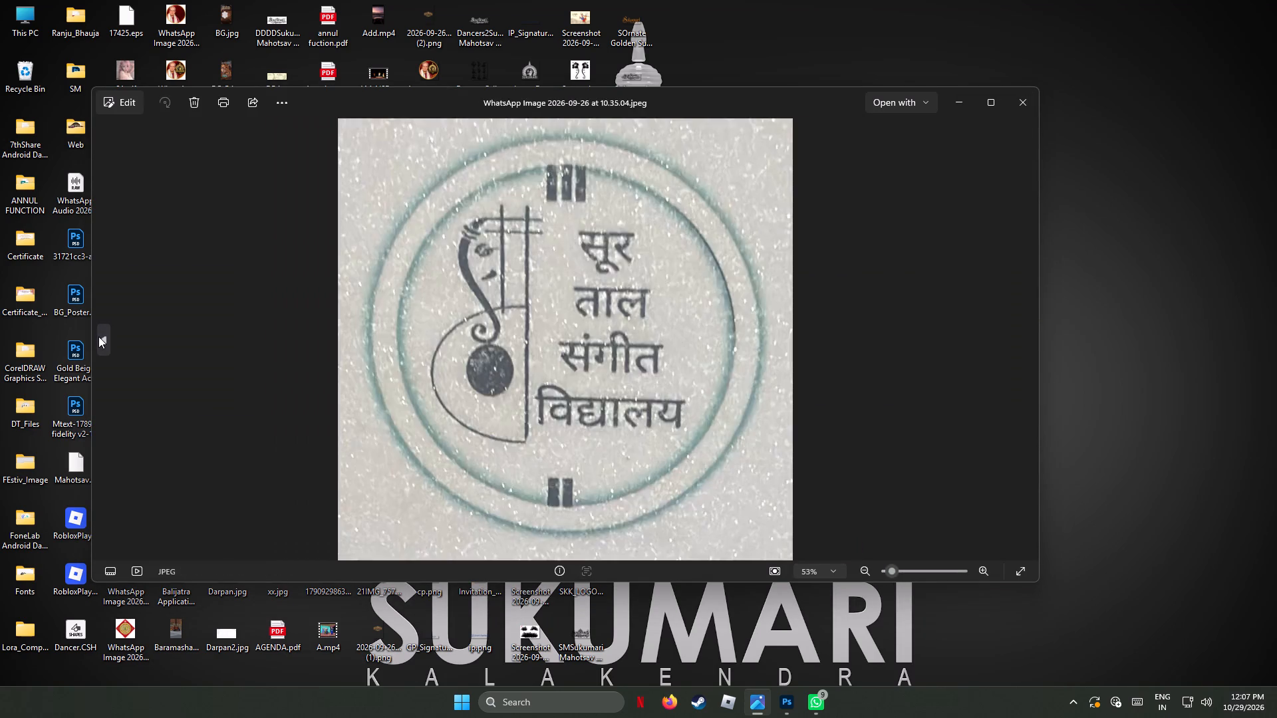
{"action": "left_click", "coordinate": [98, 336]}
{"action": "triple_click", "coordinate": [98, 336]}
{"action": "left_click", "coordinate": [98, 336]}
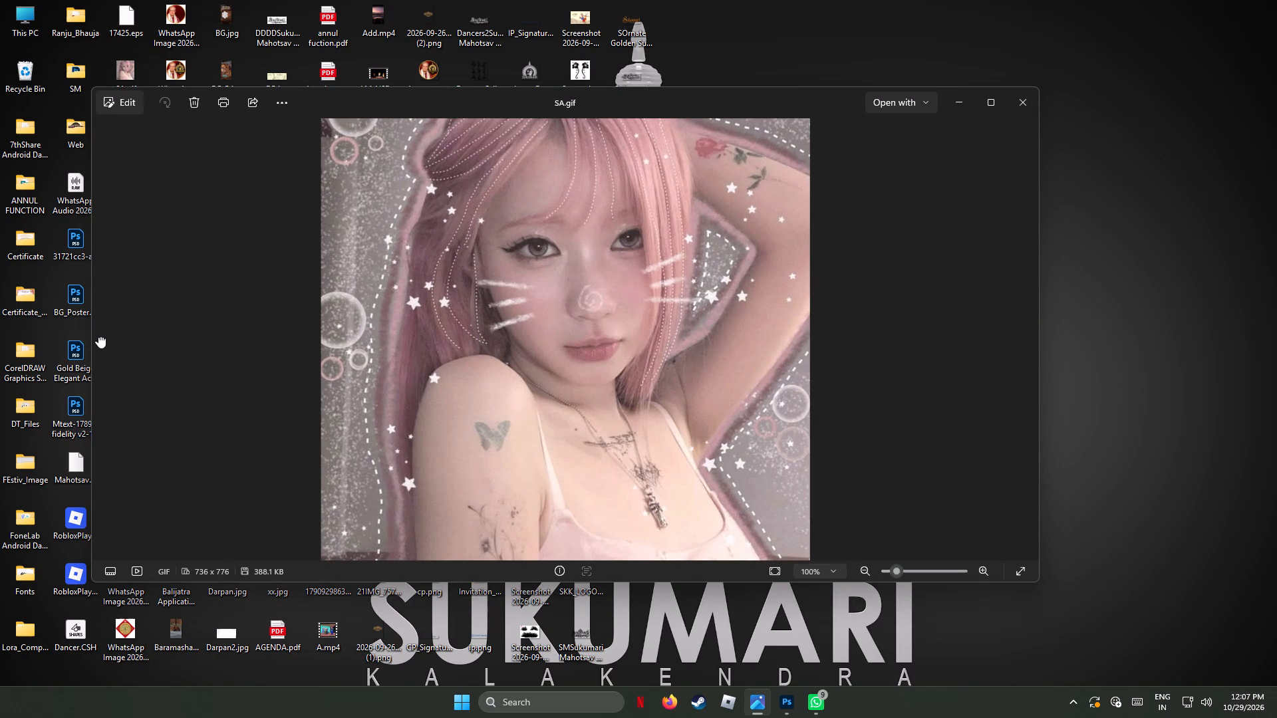
Browse forward through the desktop images to Invitation.jpg, examine the saved invitation and close the viewer.
{"action": "left_click", "coordinate": [1024, 339]}
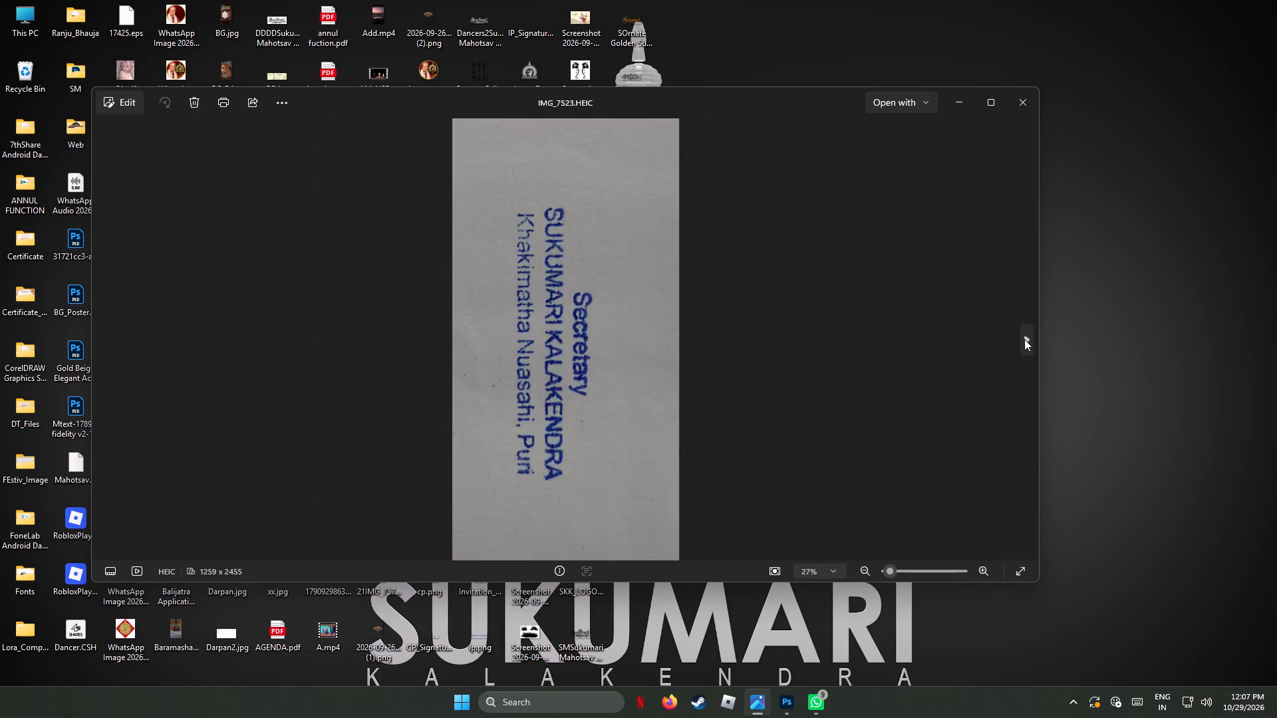
{"action": "left_click", "coordinate": [1024, 338]}
{"action": "left_click", "coordinate": [1025, 338]}
{"action": "left_click", "coordinate": [1025, 338]}
{"action": "left_click", "coordinate": [1025, 338]}
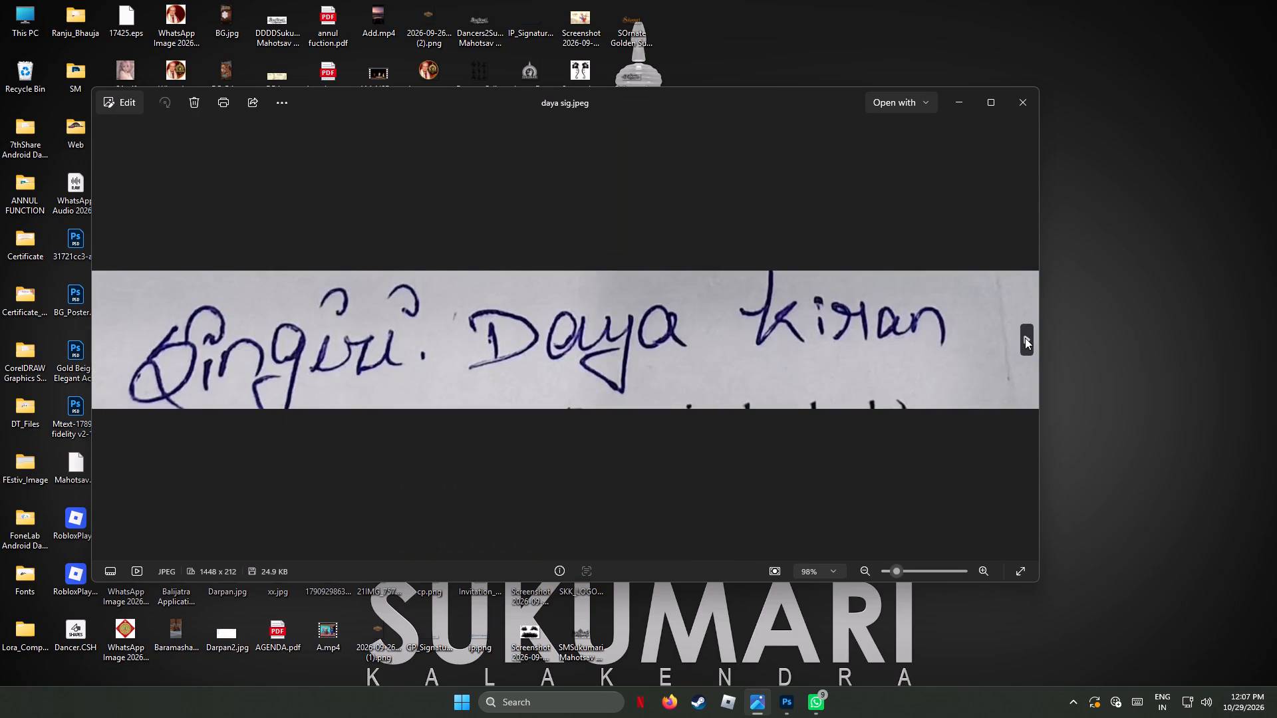
{"action": "left_click", "coordinate": [1025, 338]}
{"action": "left_click", "coordinate": [1025, 338]}
{"action": "left_click", "coordinate": [1025, 338]}
{"action": "left_click", "coordinate": [1025, 338]}
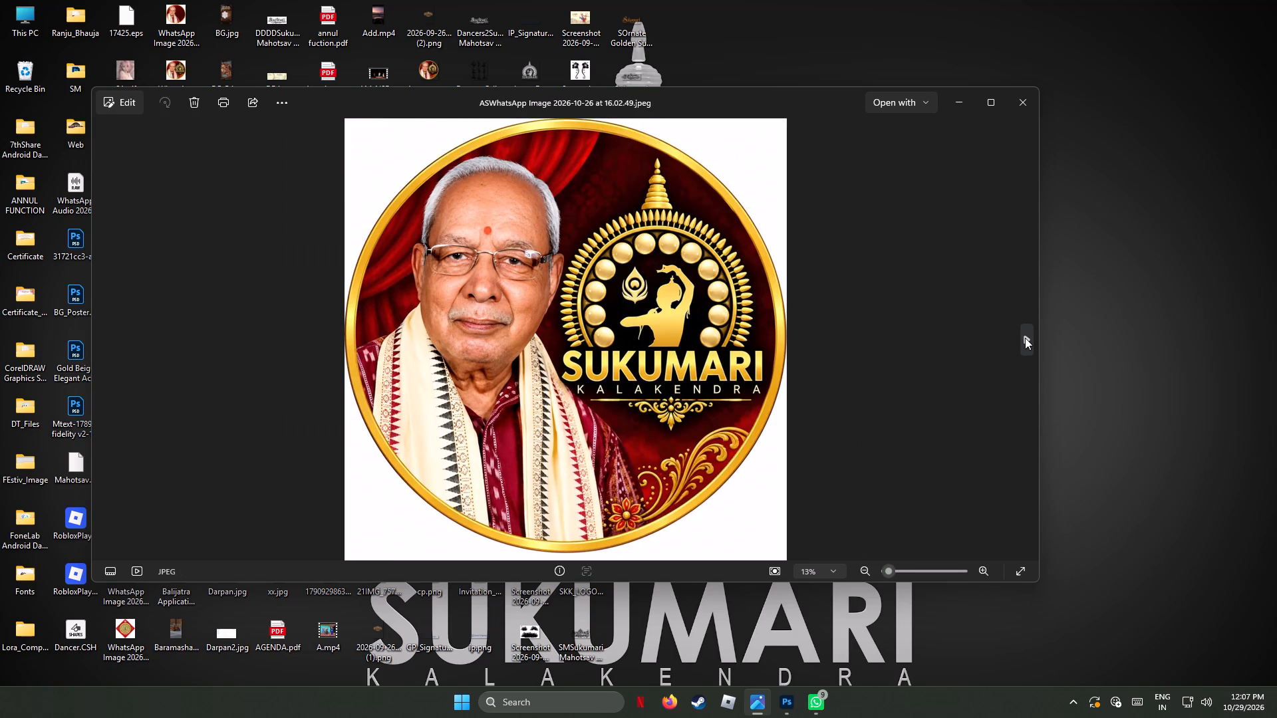
{"action": "left_click", "coordinate": [1025, 337]}
{"action": "left_click", "coordinate": [1024, 336]}
{"action": "triple_click", "coordinate": [1024, 336]}
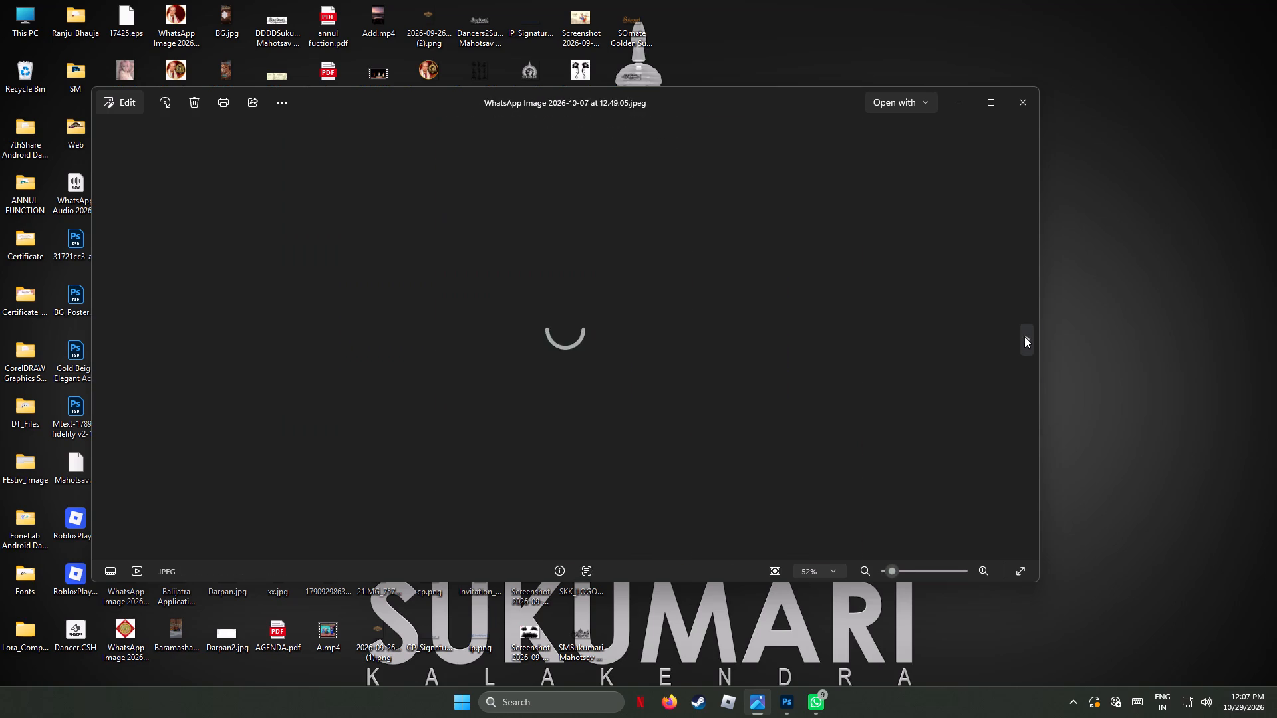
{"action": "left_click", "coordinate": [1024, 336]}
{"action": "double_click", "coordinate": [1024, 336]}
{"action": "left_click", "coordinate": [1024, 336]}
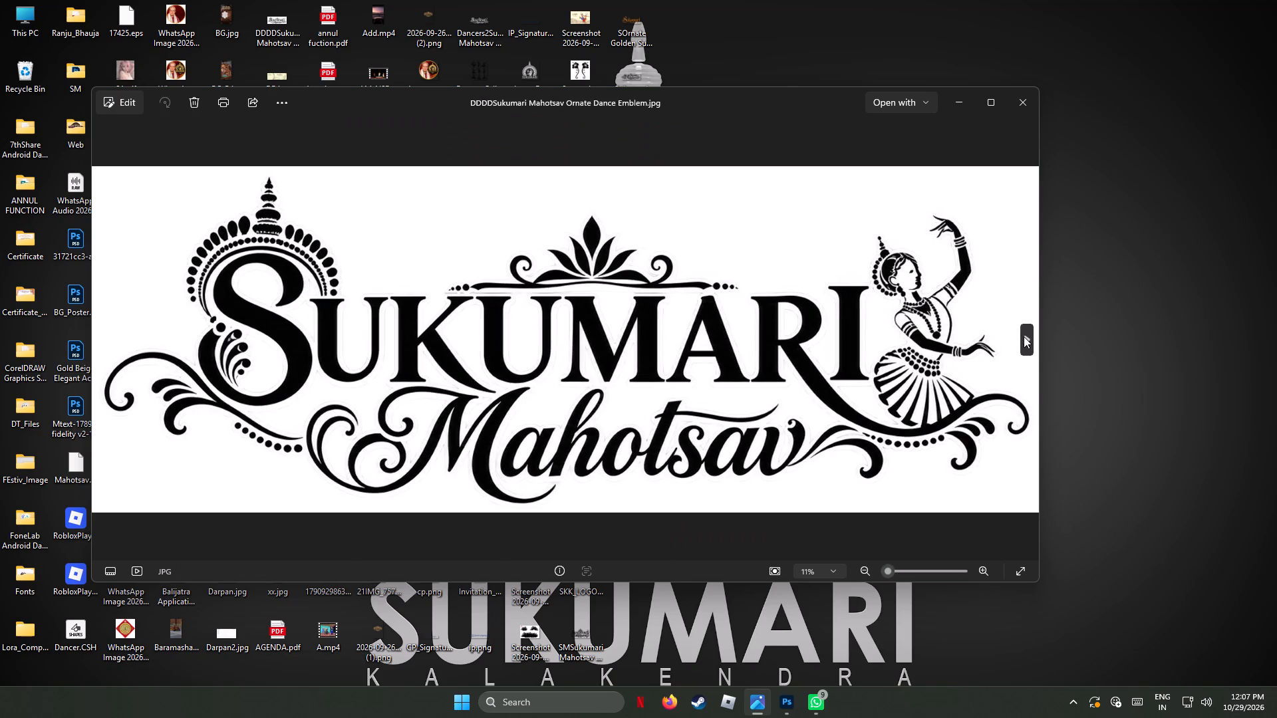
{"action": "left_click", "coordinate": [1024, 336]}
{"action": "left_click", "coordinate": [1024, 336]}
{"action": "left_click", "coordinate": [1024, 336]}
{"action": "left_click", "coordinate": [1023, 336]}
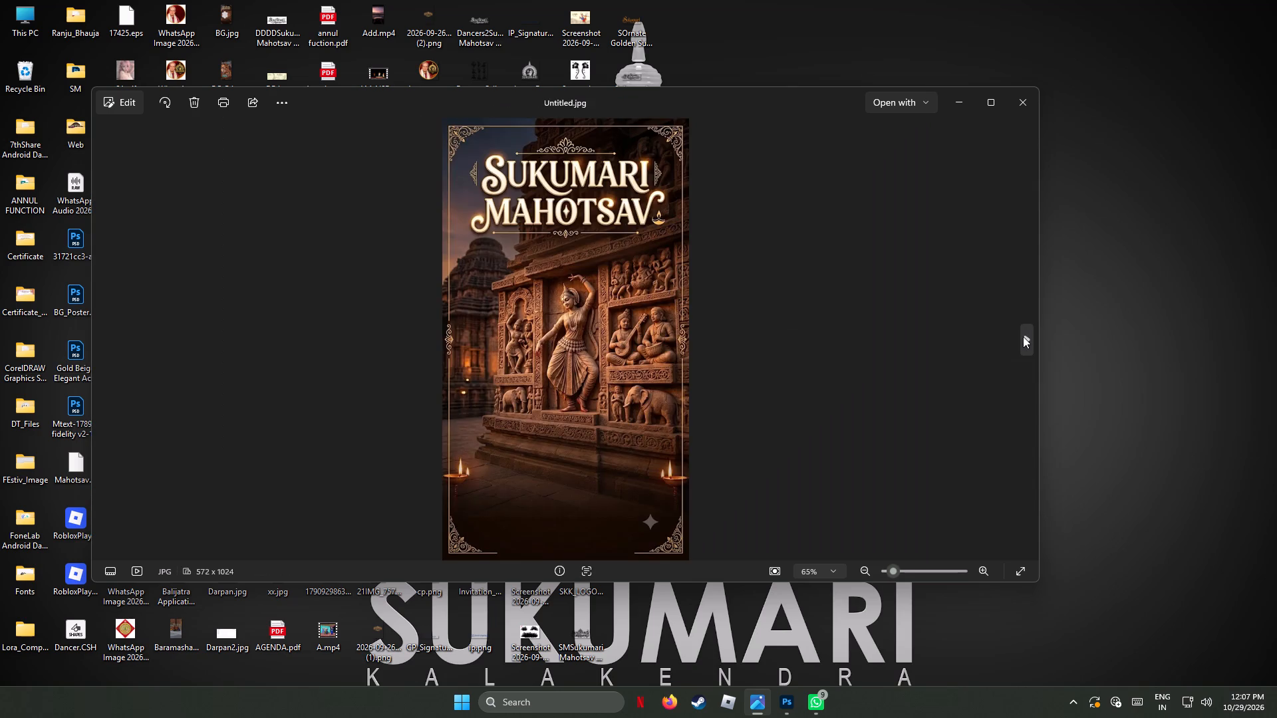
{"action": "left_click", "coordinate": [1023, 336]}
{"action": "double_click", "coordinate": [1023, 336]}
{"action": "left_click", "coordinate": [1023, 336]}
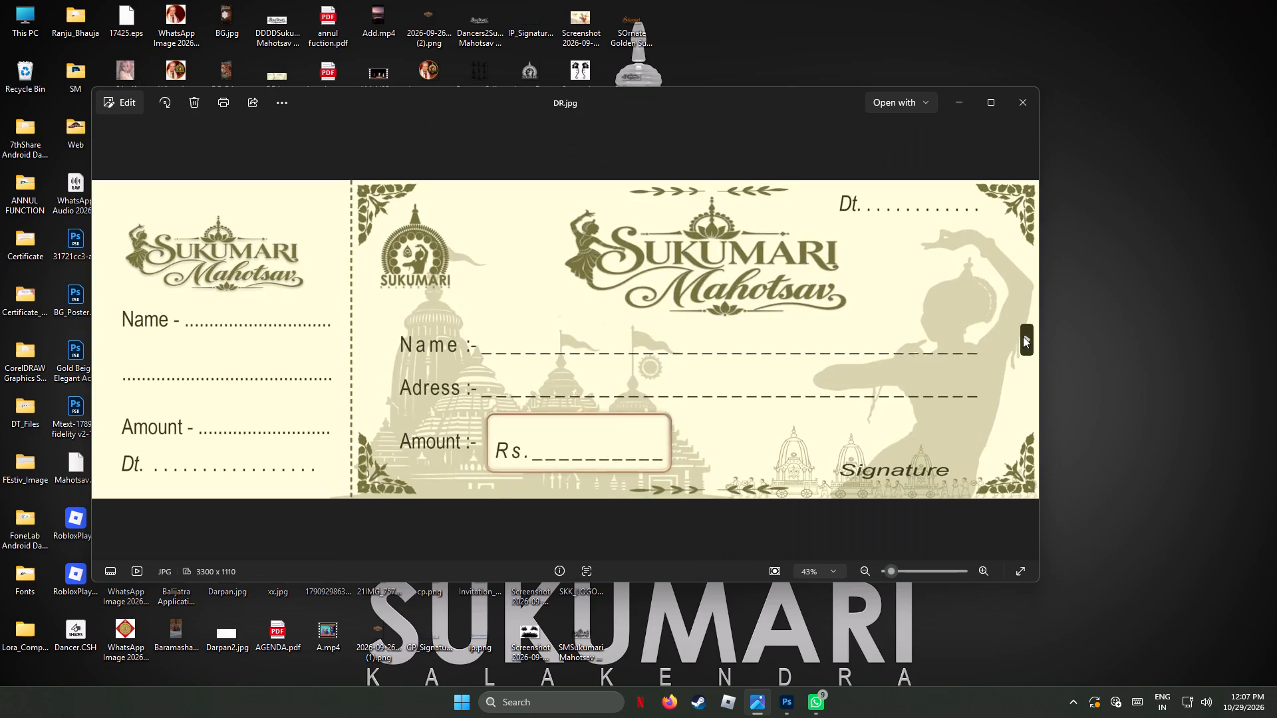
{"action": "left_click", "coordinate": [1023, 336]}
{"action": "left_click", "coordinate": [1023, 336]}
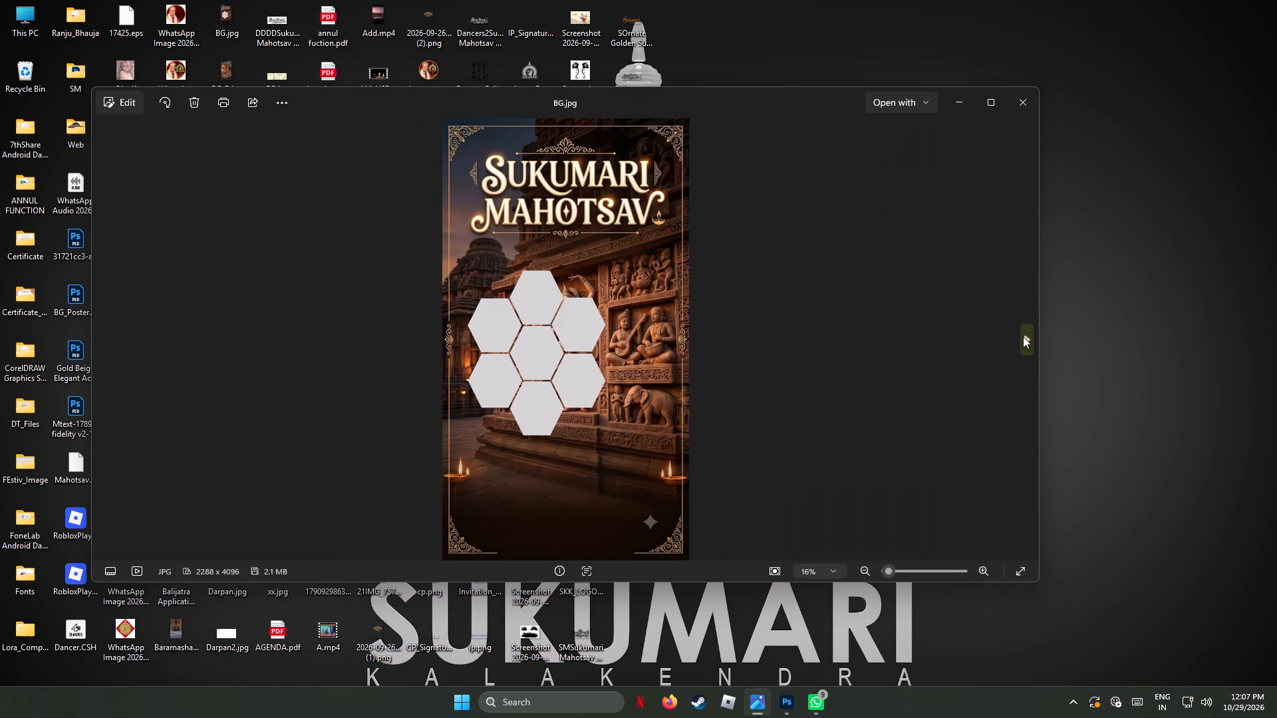
{"action": "left_click", "coordinate": [1023, 336]}
{"action": "left_click", "coordinate": [1023, 336]}
{"action": "left_click", "coordinate": [1022, 336]}
{"action": "left_click", "coordinate": [1022, 336]}
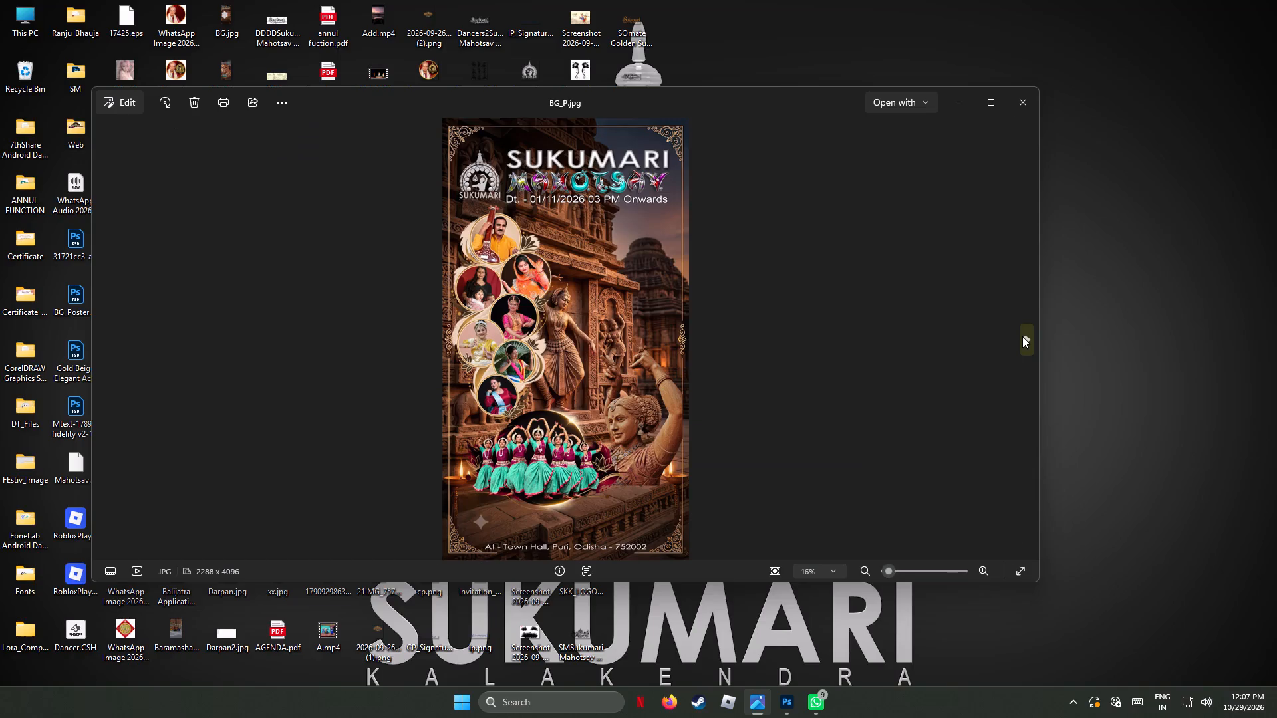
{"action": "left_click", "coordinate": [1022, 336]}
{"action": "left_click", "coordinate": [1022, 336]}
{"action": "left_click", "coordinate": [1022, 336]}
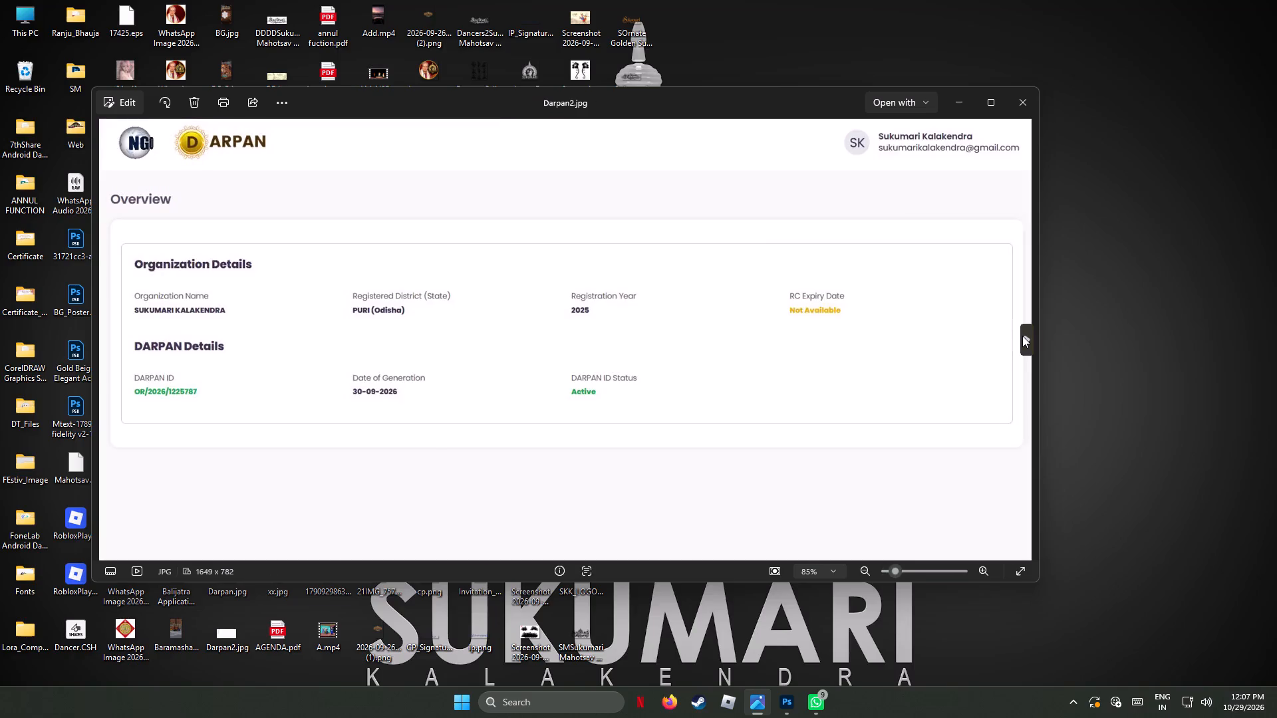
{"action": "left_click", "coordinate": [1022, 336]}
{"action": "left_click", "coordinate": [1022, 336]}
{"action": "left_click", "coordinate": [1022, 336]}
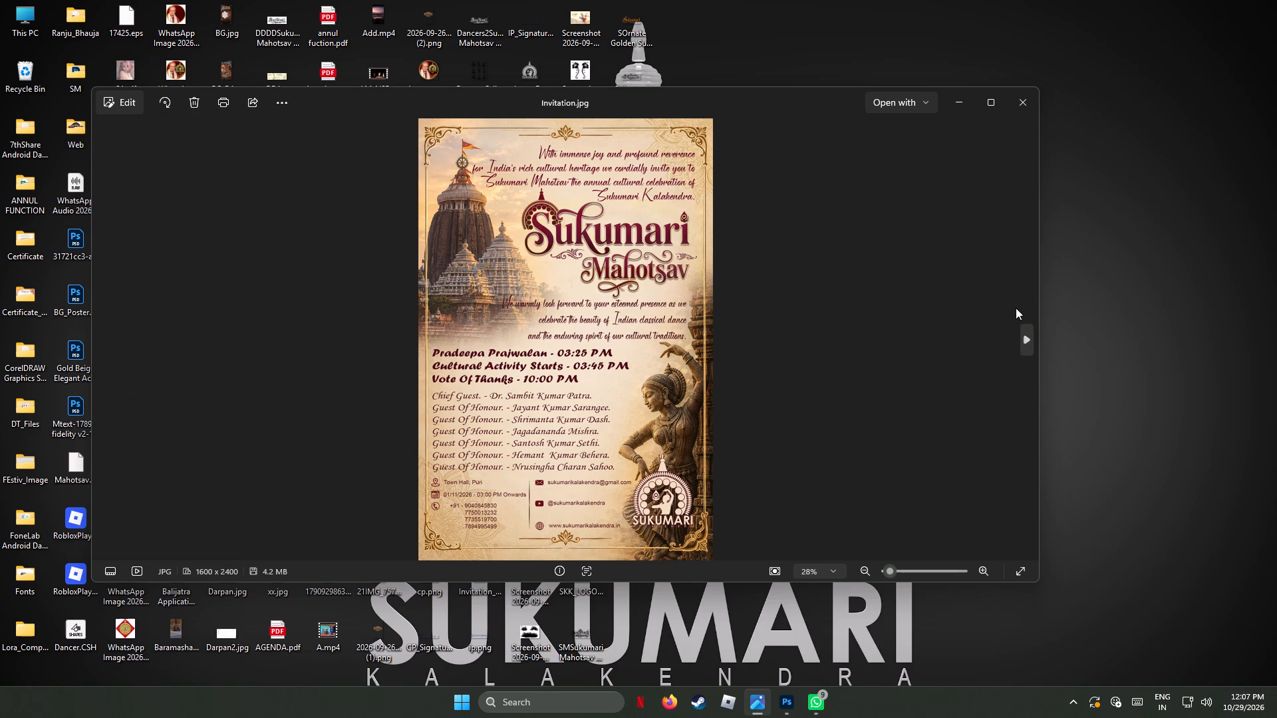
{"action": "left_click", "coordinate": [1023, 98]}
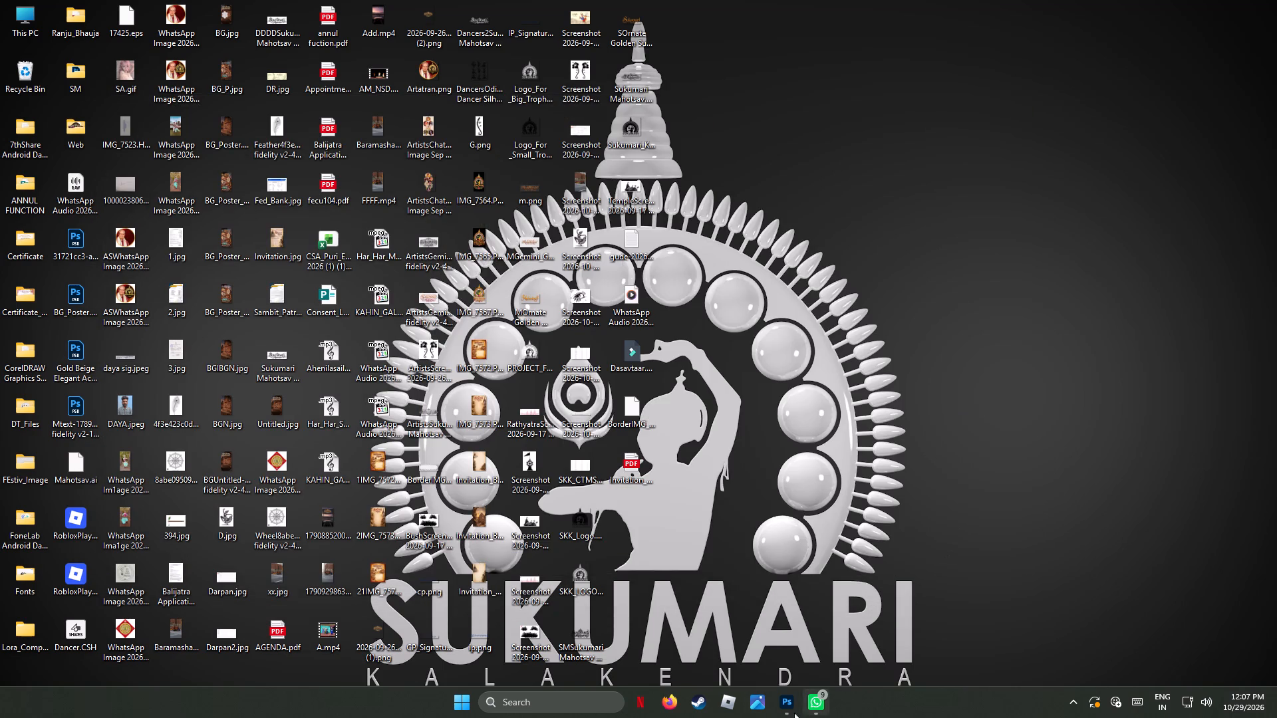
Return to Photoshop and export the invitation as a JPG at the highest quality, 7, with a 1600 x 2400 px image size.
{"action": "left_click", "coordinate": [785, 704]}
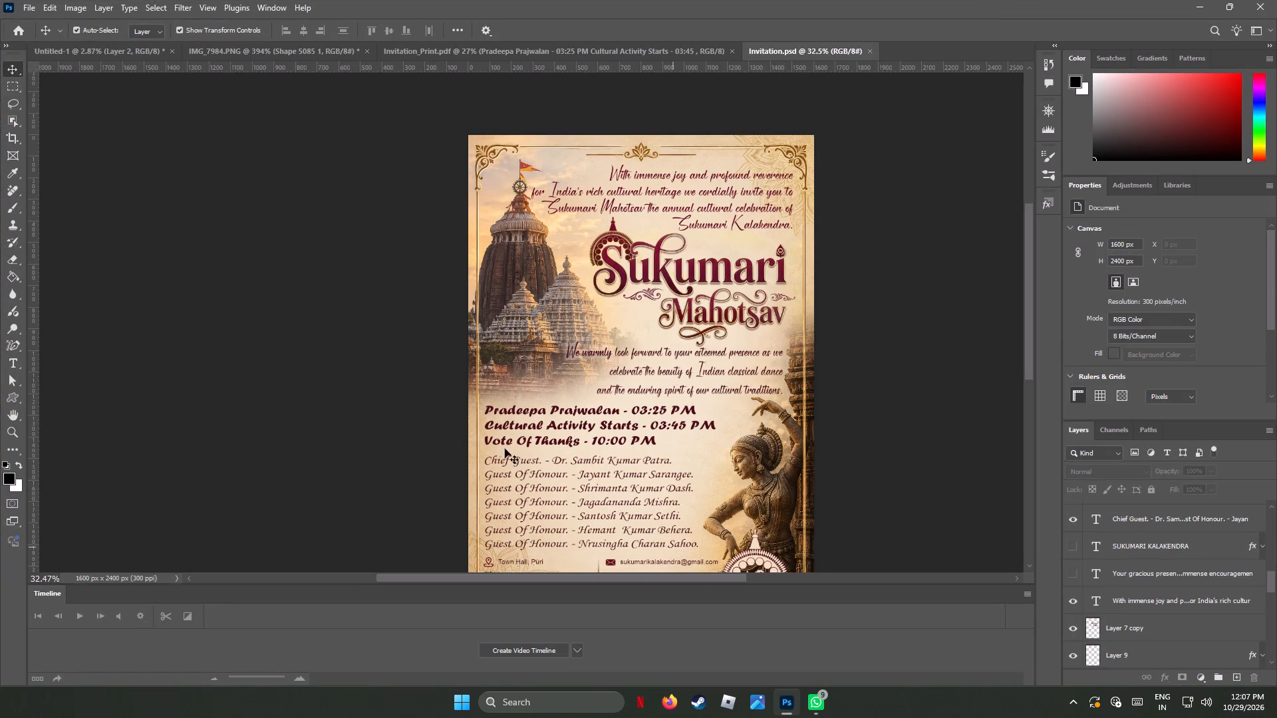
{"action": "left_click", "coordinate": [31, 7]}
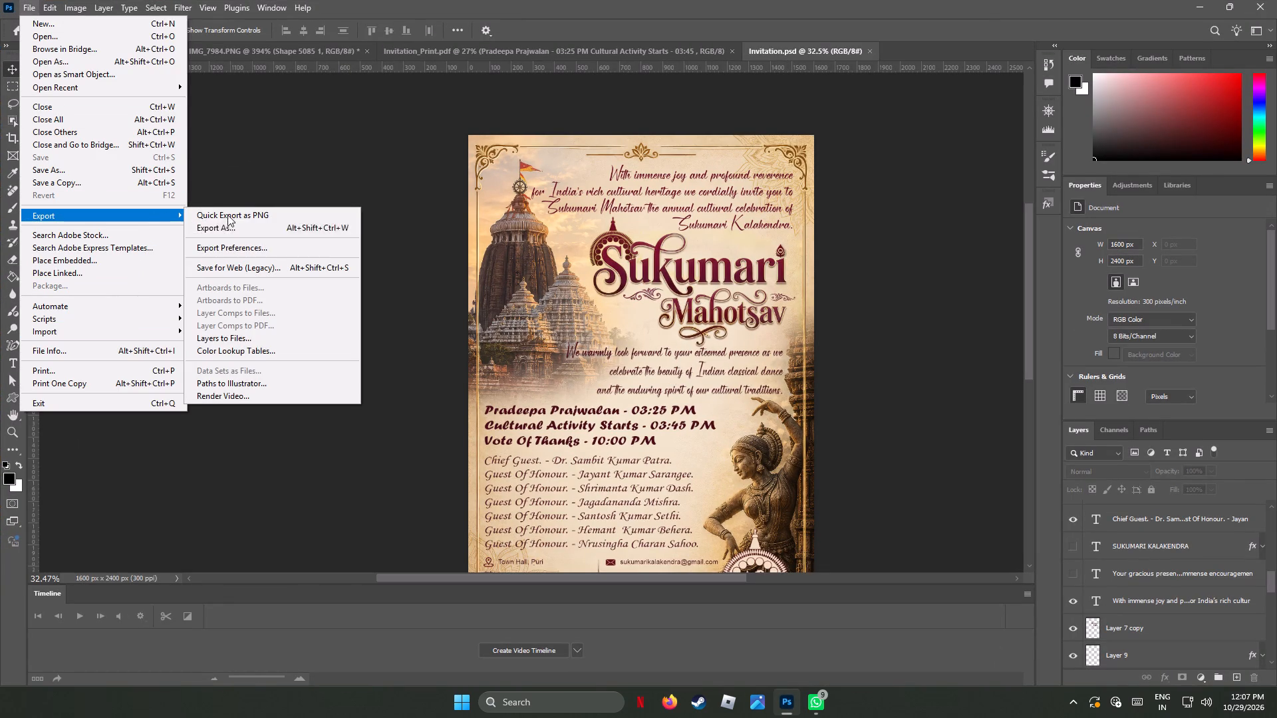
{"action": "left_click", "coordinate": [235, 225]}
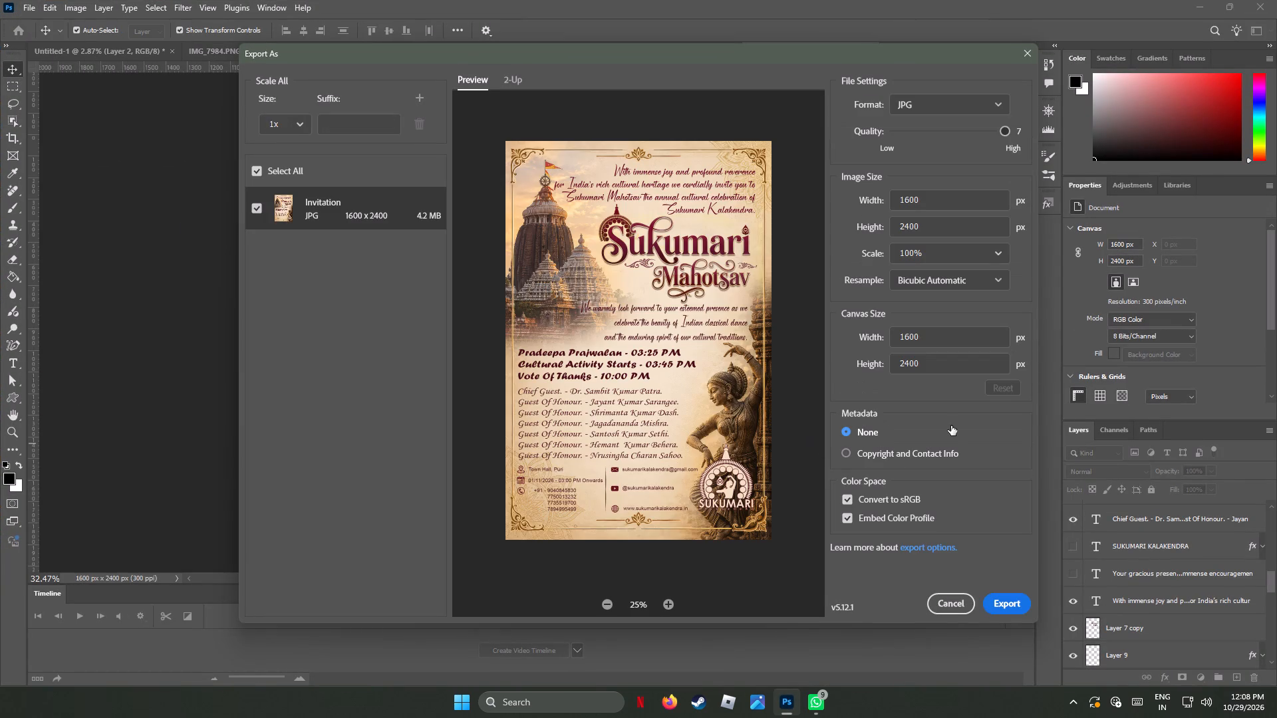
{"action": "left_click_drag", "start_coordinate": [1010, 132], "coordinate": [1068, 140]}
Export the JPG to the Desktop as Invitation.jpg, replacing the existing file of that name.
{"action": "left_click", "coordinate": [1010, 606]}
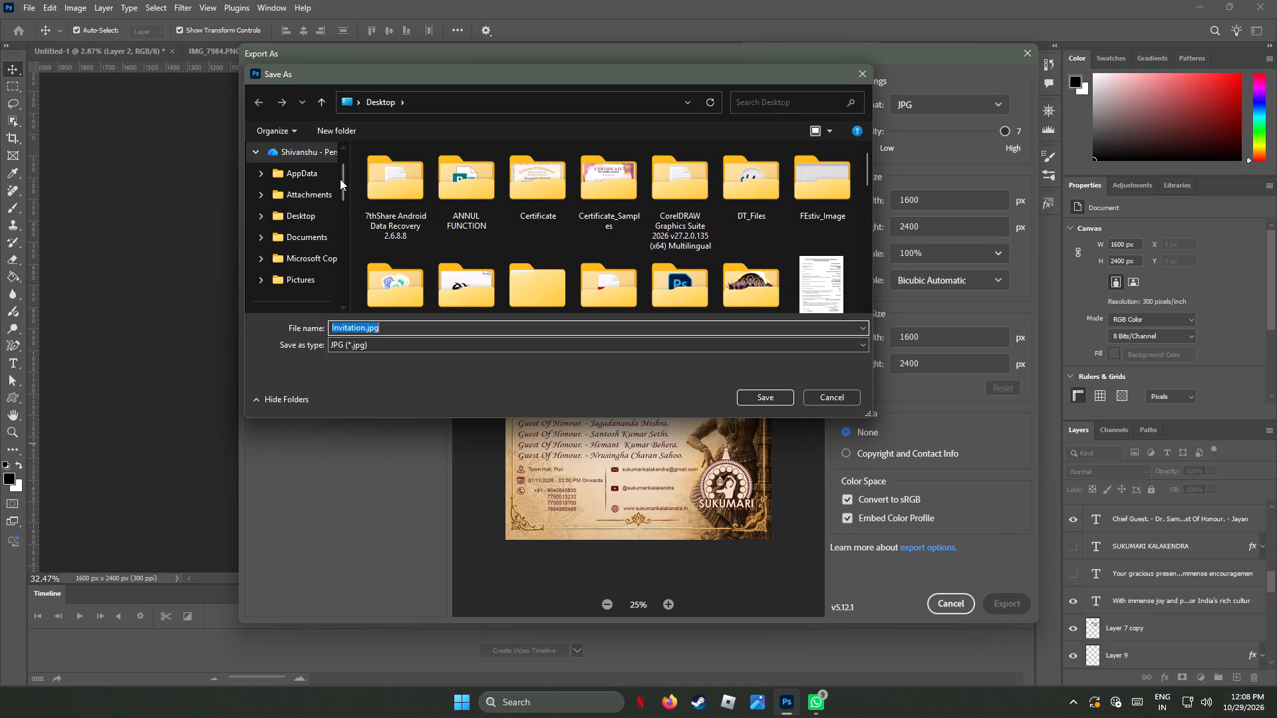
{"action": "left_click_drag", "start_coordinate": [344, 179], "coordinate": [349, 211]}
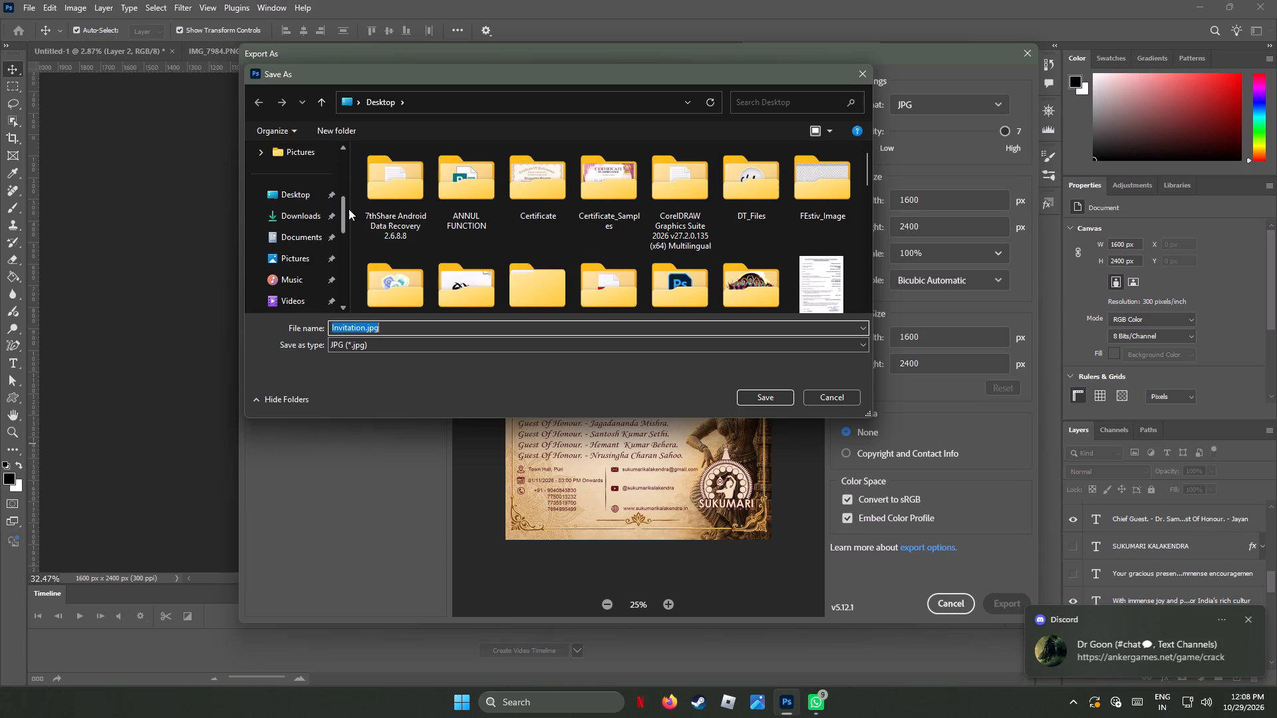
{"action": "left_click", "coordinate": [314, 195]}
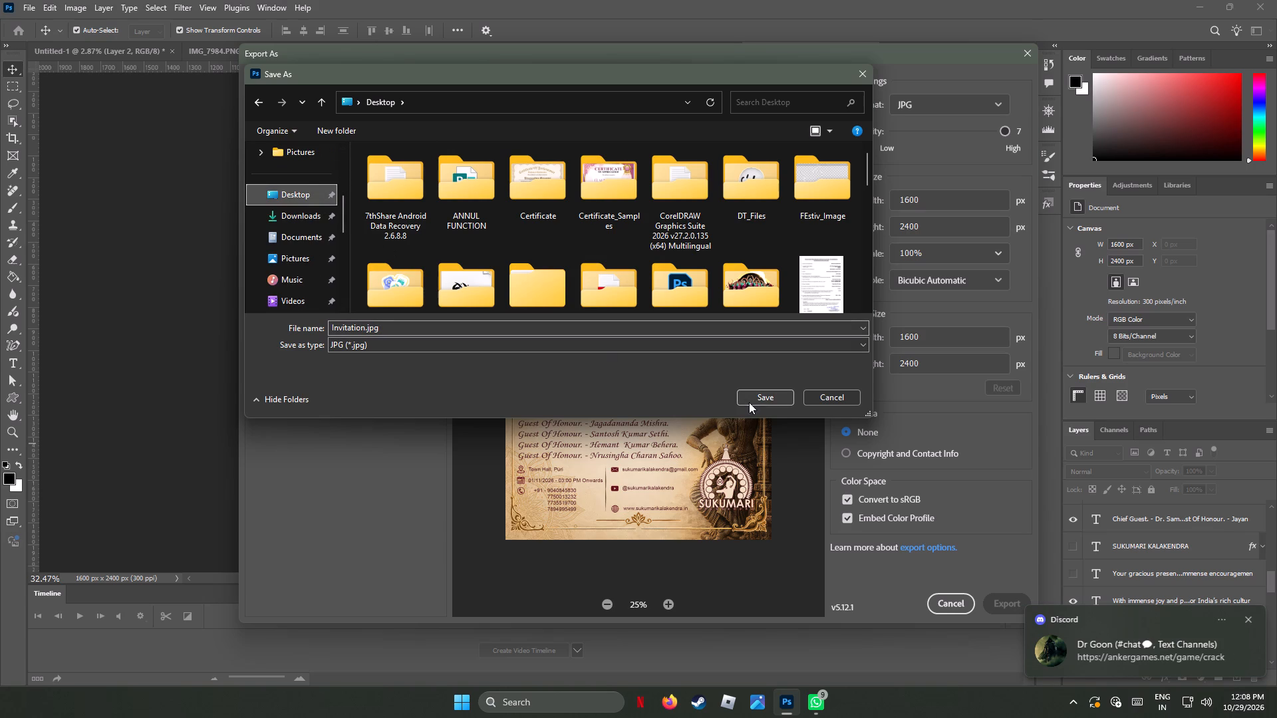
{"action": "left_click", "coordinate": [773, 395]}
{"action": "left_click", "coordinate": [670, 346]}
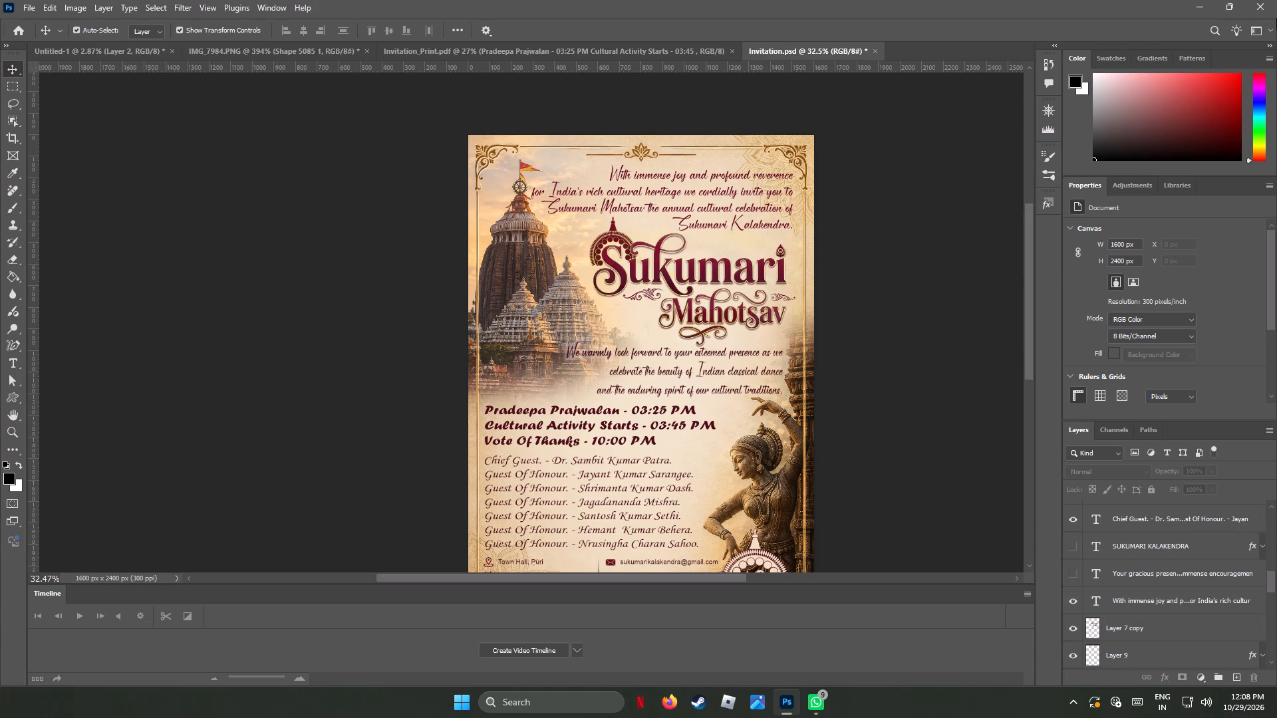
Switch to the desktop and open the exported Invitation.jpg to examine it, closing the viewer when done.
{"action": "left_click", "coordinate": [1193, 9]}
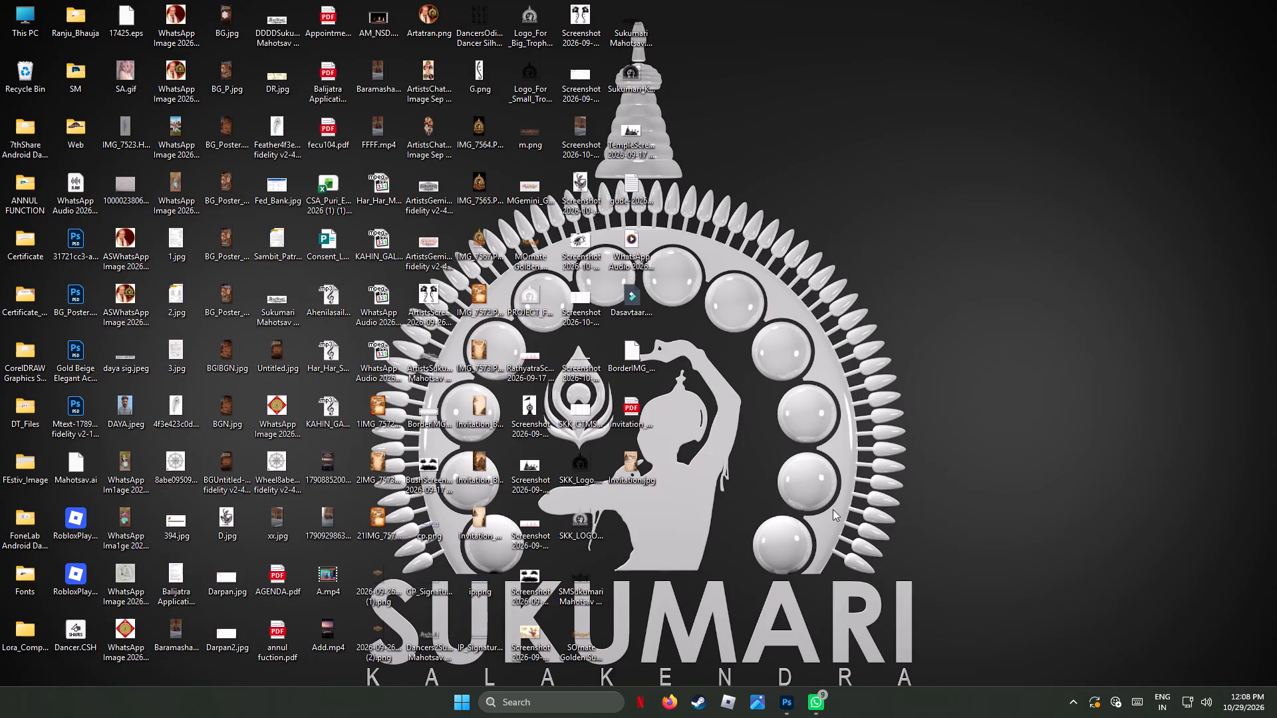
{"action": "double_click", "coordinate": [631, 458]}
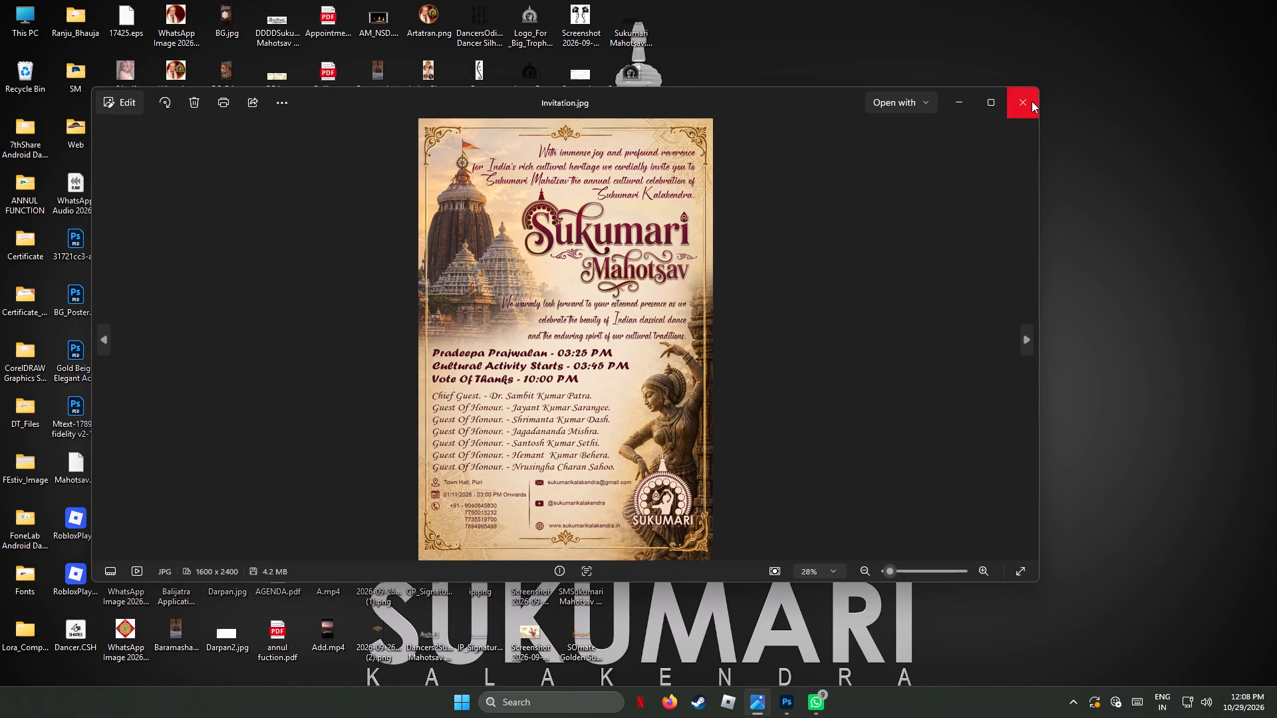
{"action": "left_click", "coordinate": [1032, 101]}
Search Windows for the WhatsApp app with the letter w.
{"action": "left_click", "coordinate": [557, 705]}
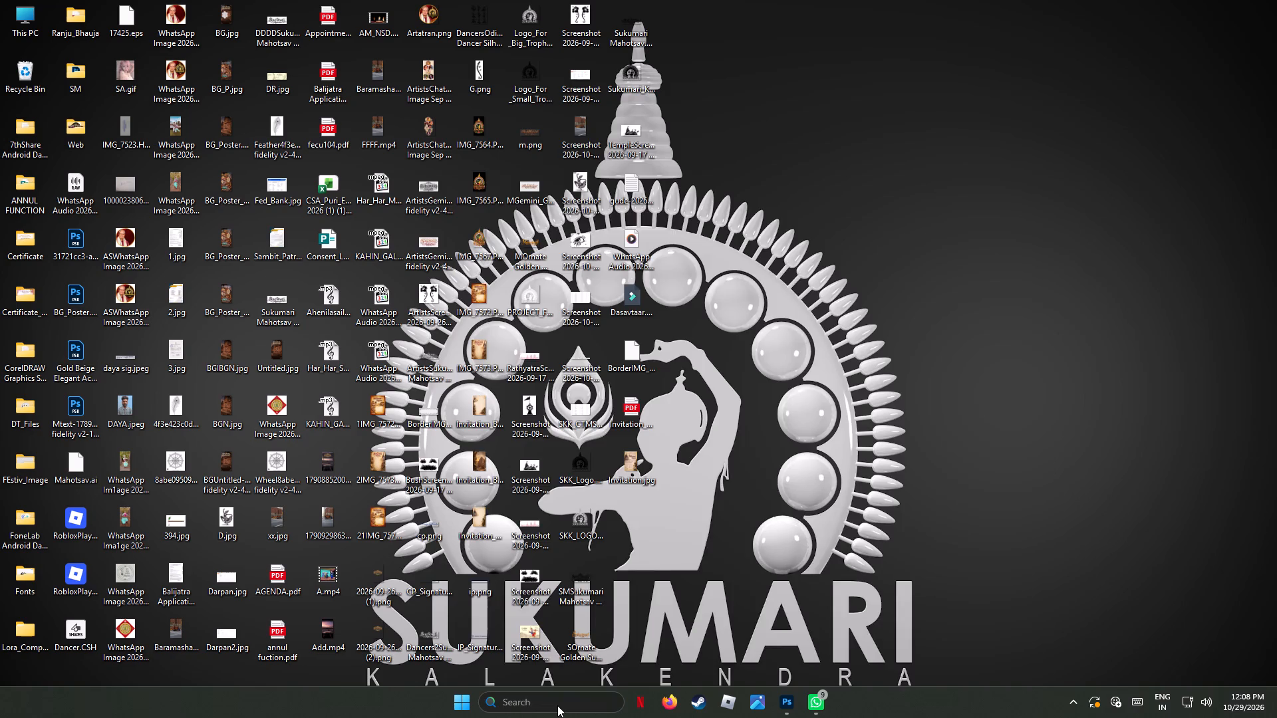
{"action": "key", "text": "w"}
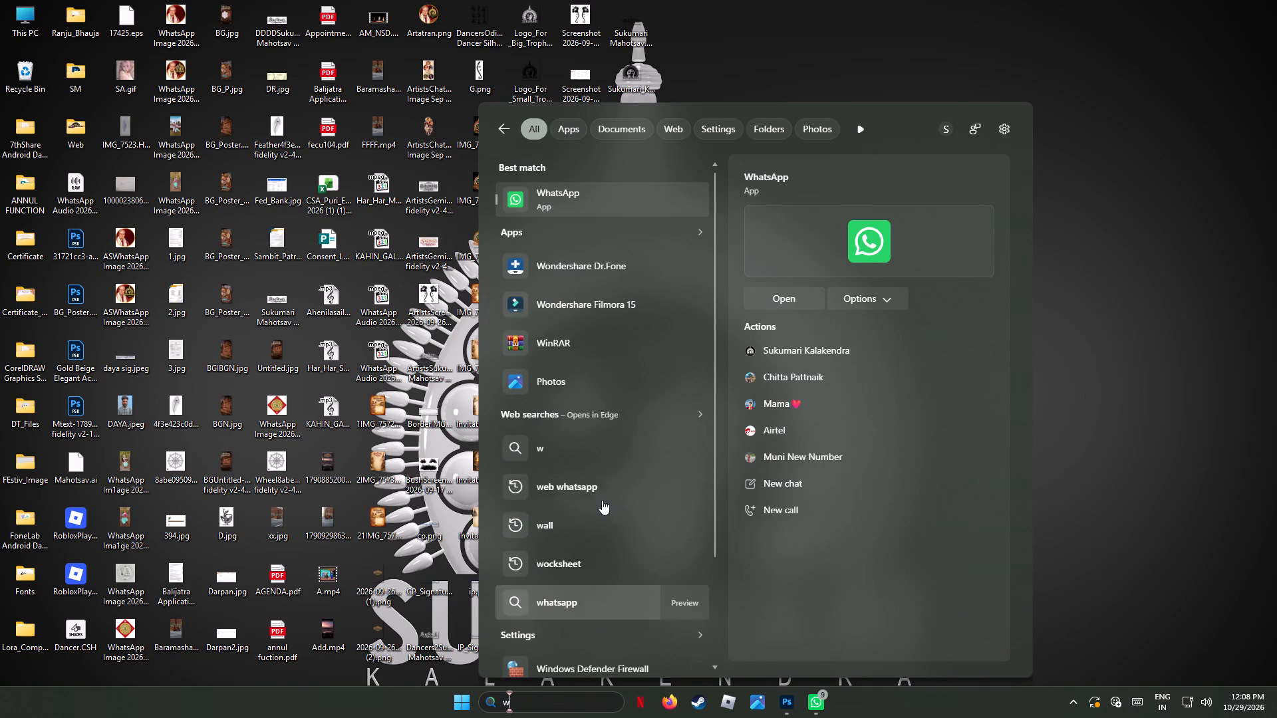